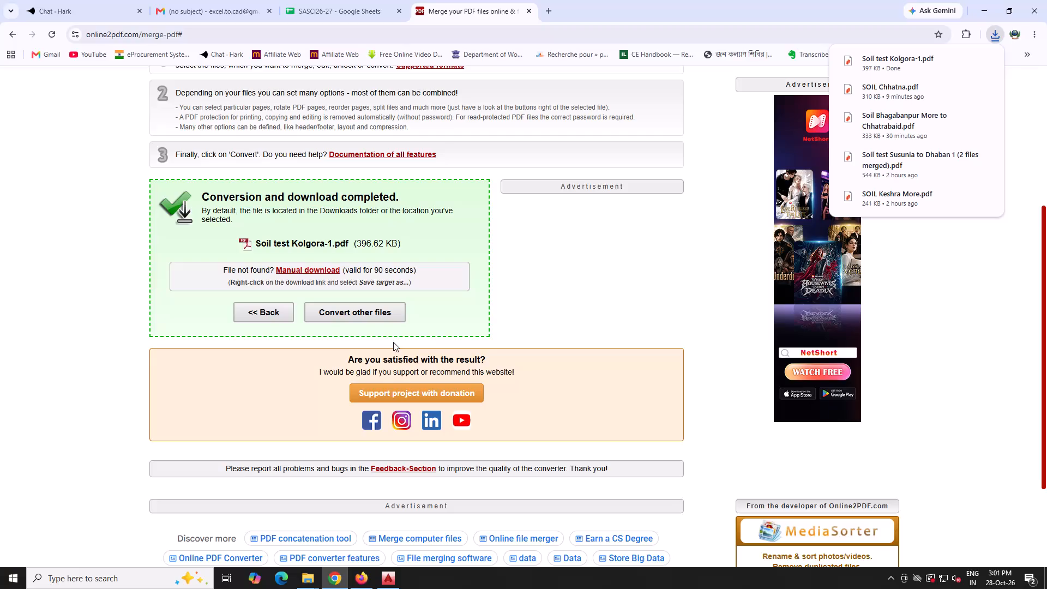
# Move Soil test Kolgora-1.pdf from the Downloads folder into the DWG PDF folder of 8.Kolgora to Nabagram.
pyautogui.click(967, 58)
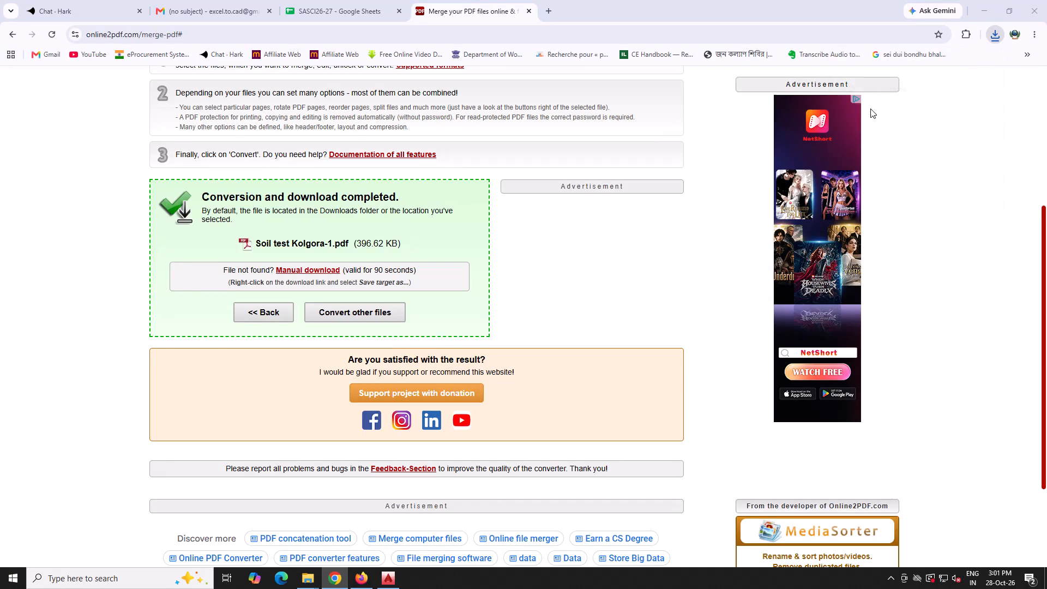
pyautogui.rightClick(320, 297)
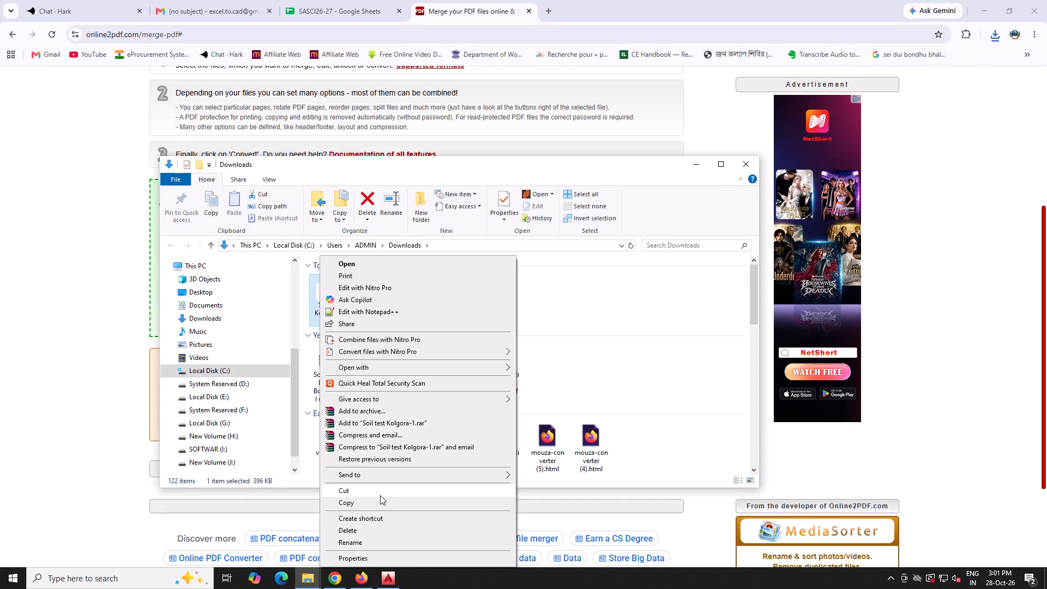
pyautogui.click(374, 496)
pyautogui.click(296, 586)
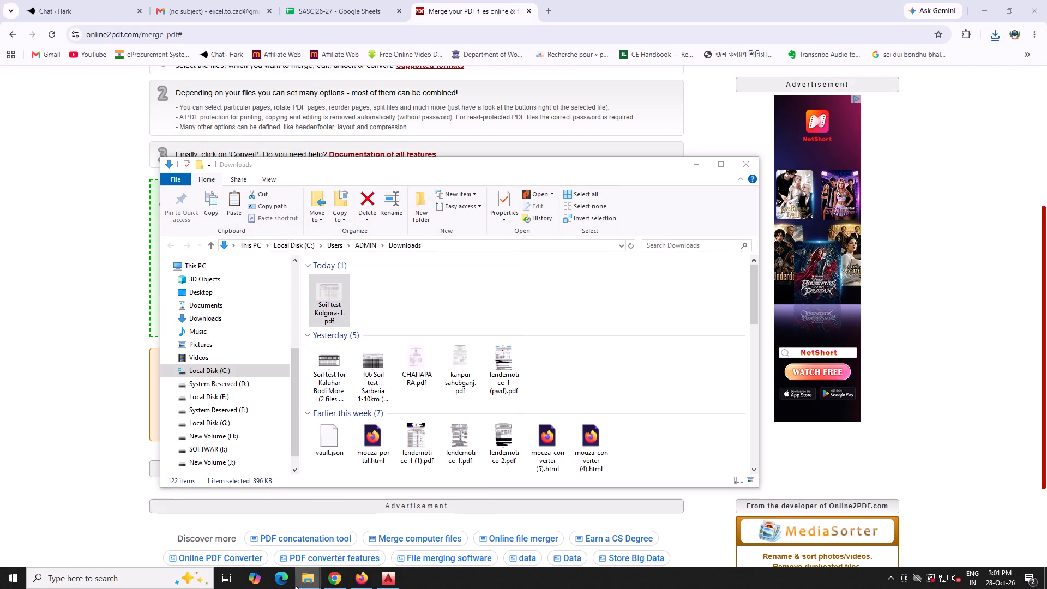
pyautogui.click(237, 529)
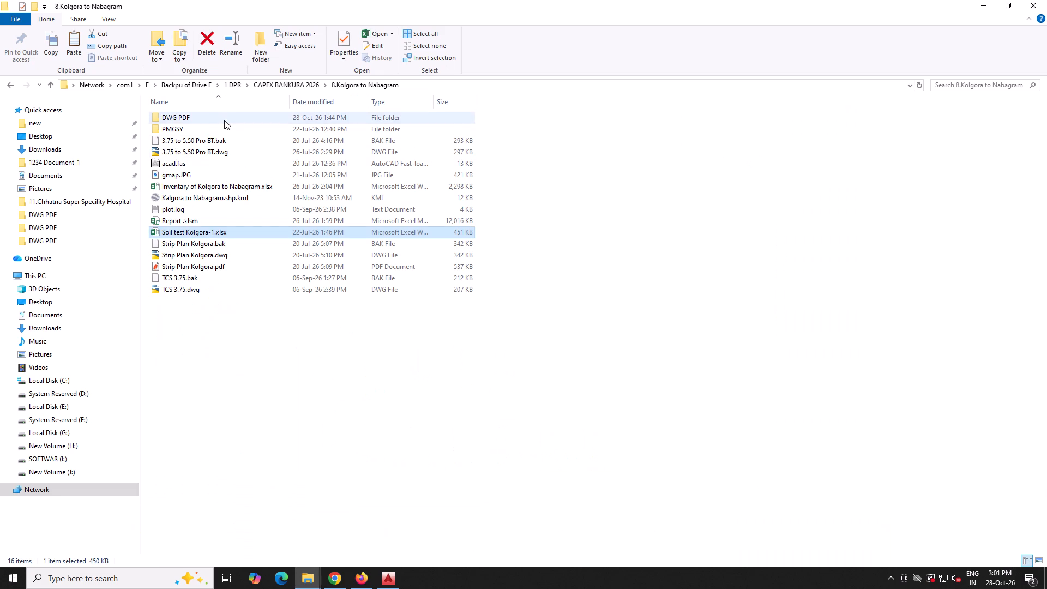
pyautogui.doubleClick(224, 120)
pyautogui.rightClick(426, 230)
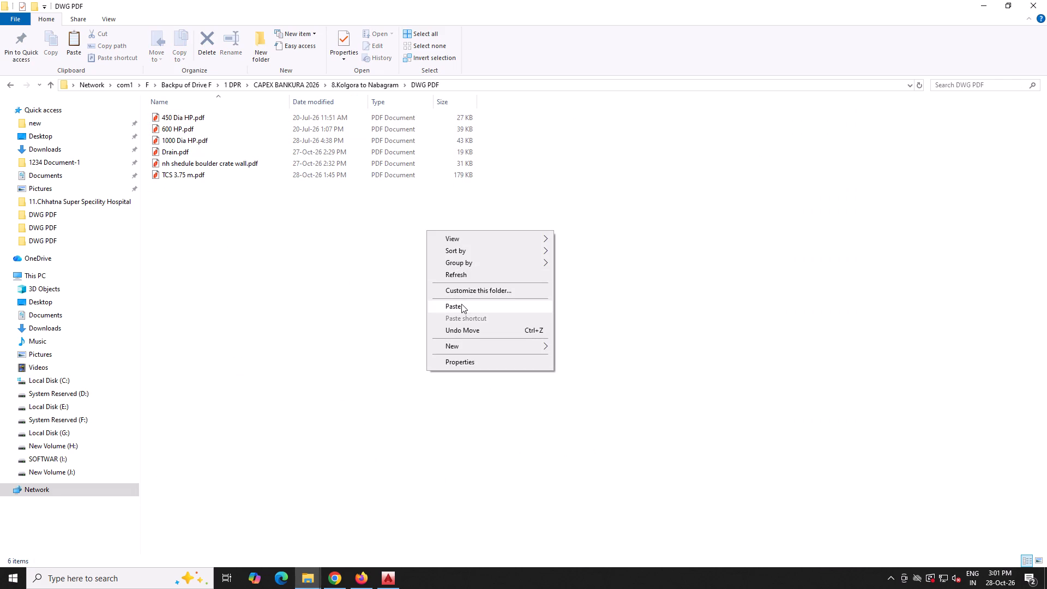
pyautogui.click(461, 304)
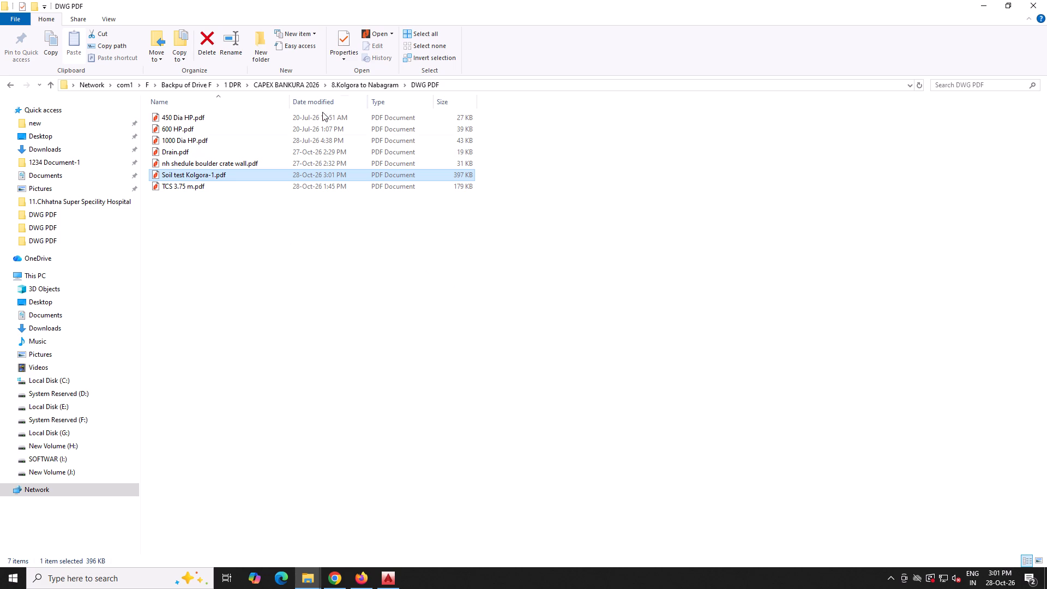
# Move Strip Plan Kolgora.pdf from the 8.Kolgora to Nabagram folder into its DWG PDF subfolder.
pyautogui.click(366, 84)
pyautogui.click(192, 262)
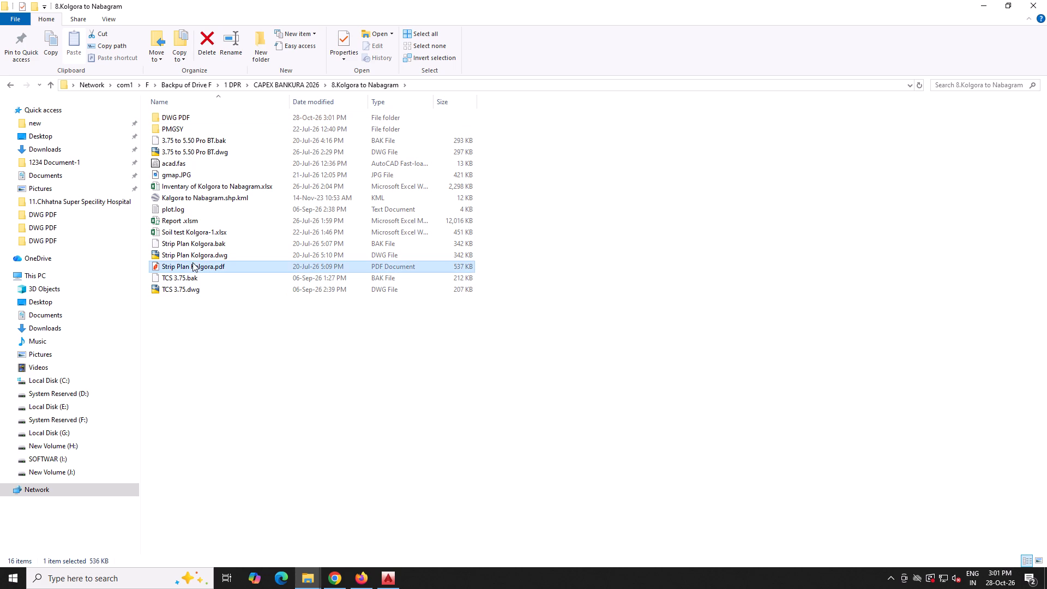
pyautogui.moveTo(196, 267); pyautogui.dragTo(264, 116)
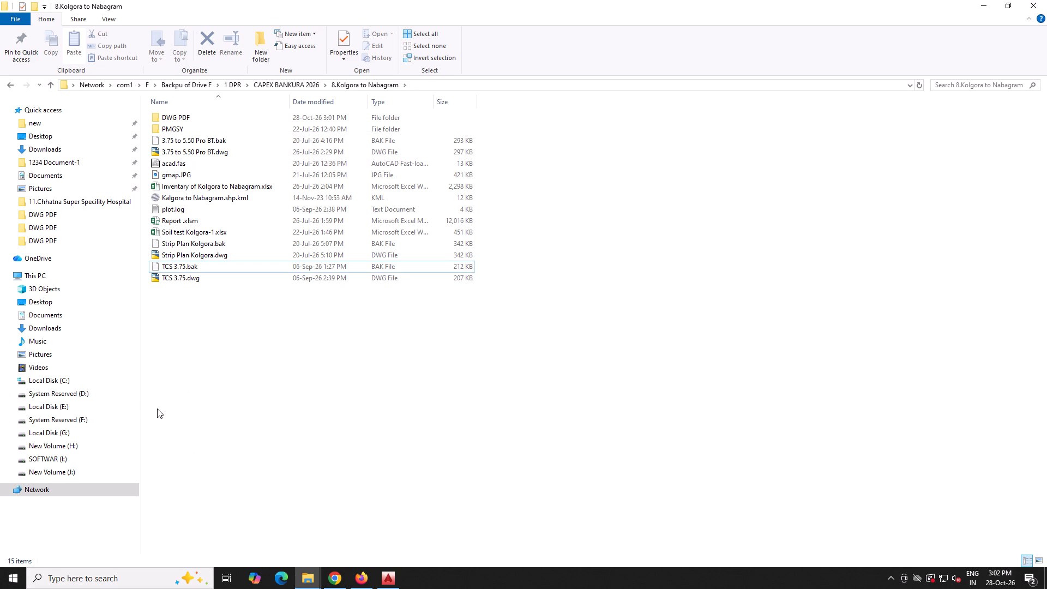
# Open the Report .xlsm workbook from the 8.Kolgora to Nabagram folder in a maximized Excel window.
pyautogui.doubleClick(209, 220)
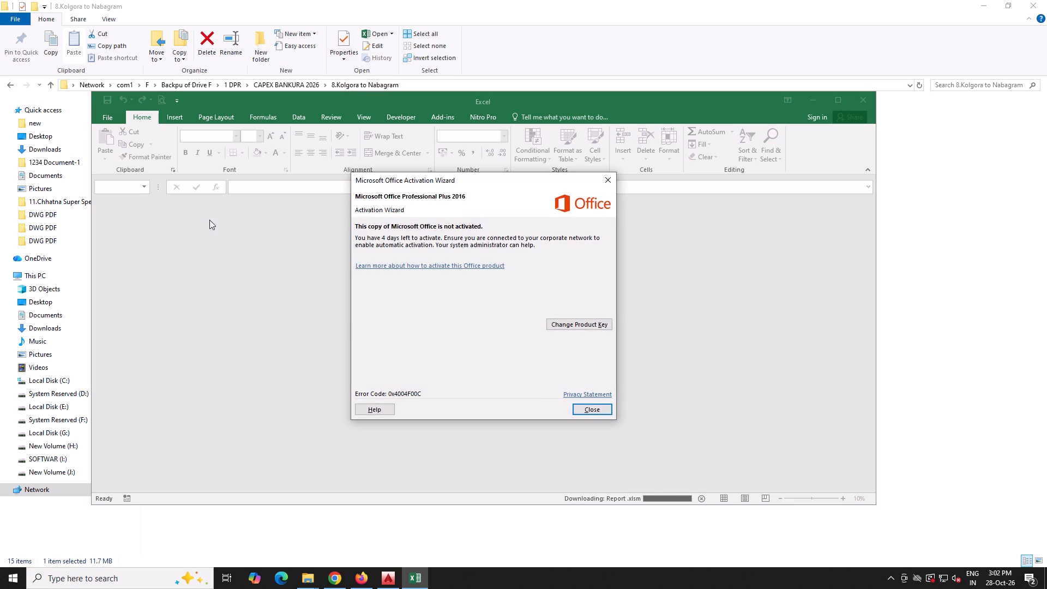
pyautogui.click(606, 184)
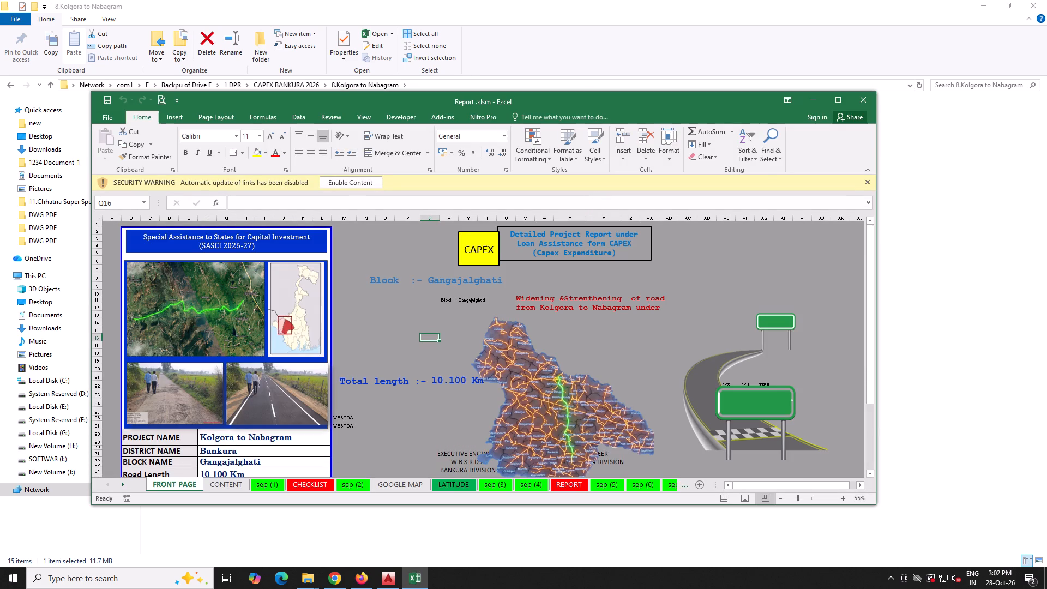
pyautogui.click(837, 102)
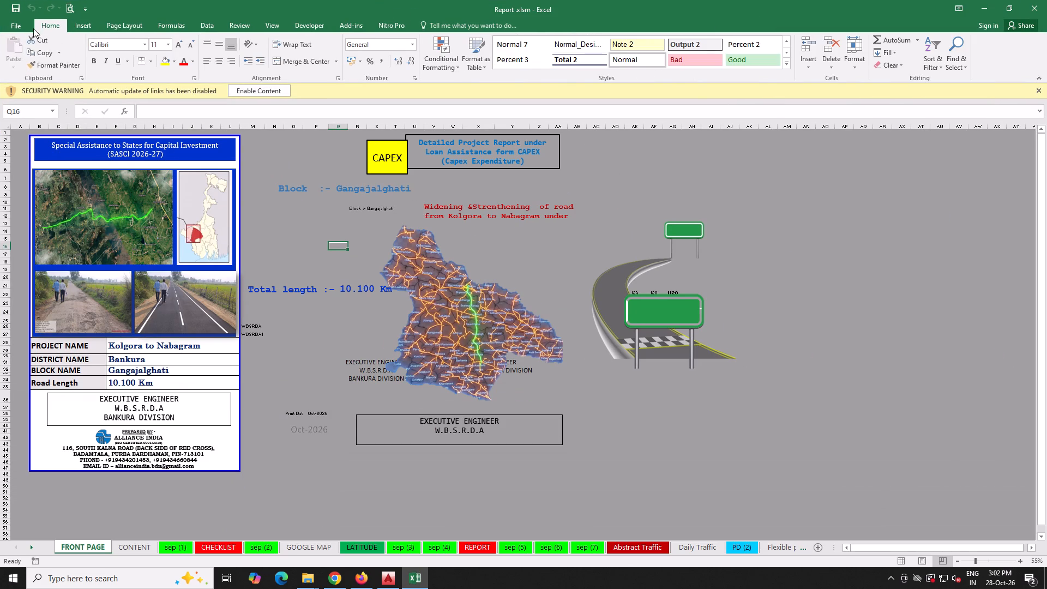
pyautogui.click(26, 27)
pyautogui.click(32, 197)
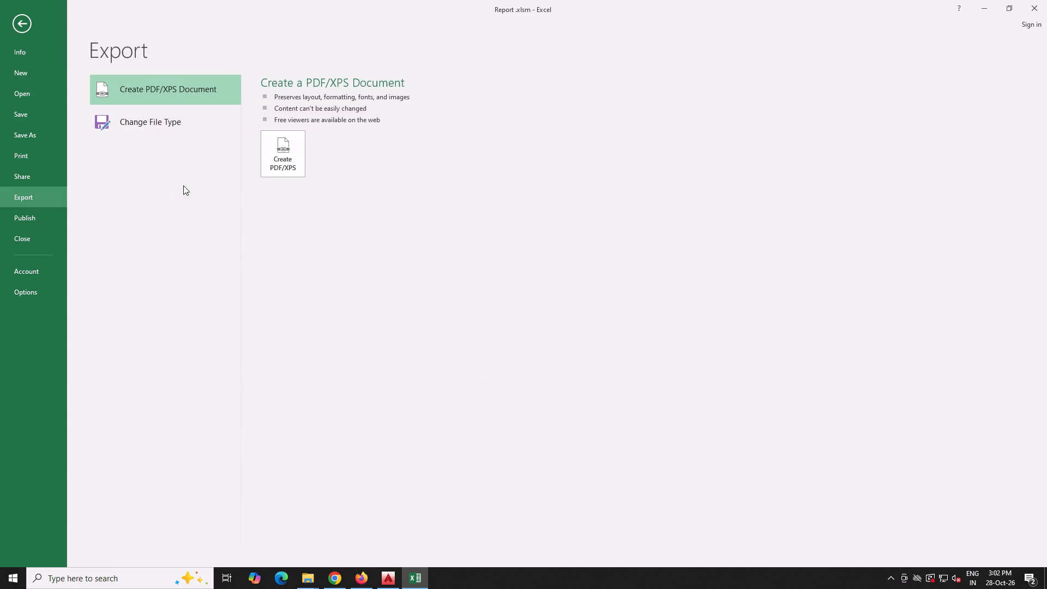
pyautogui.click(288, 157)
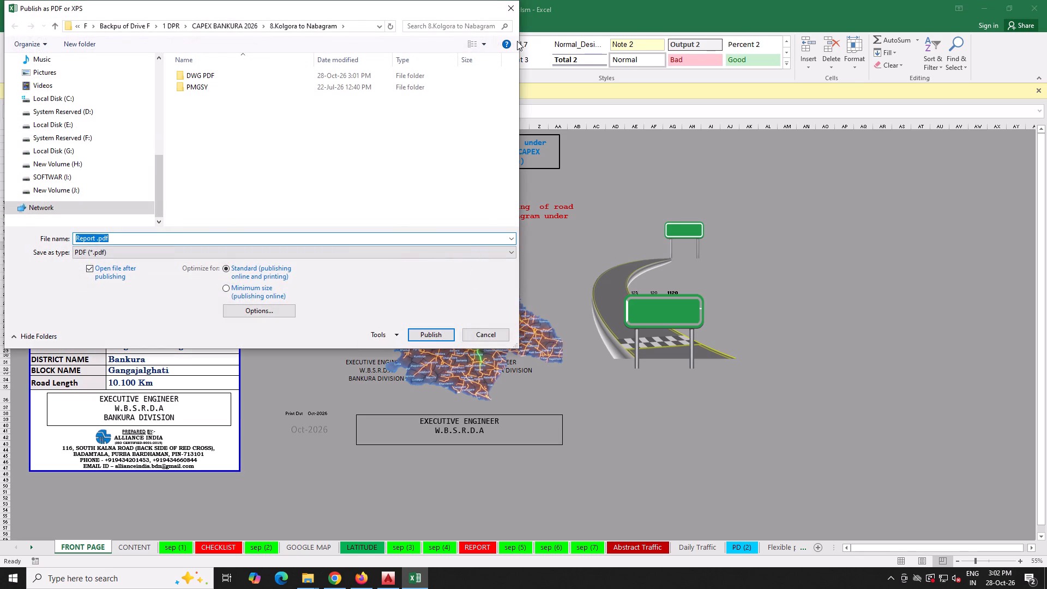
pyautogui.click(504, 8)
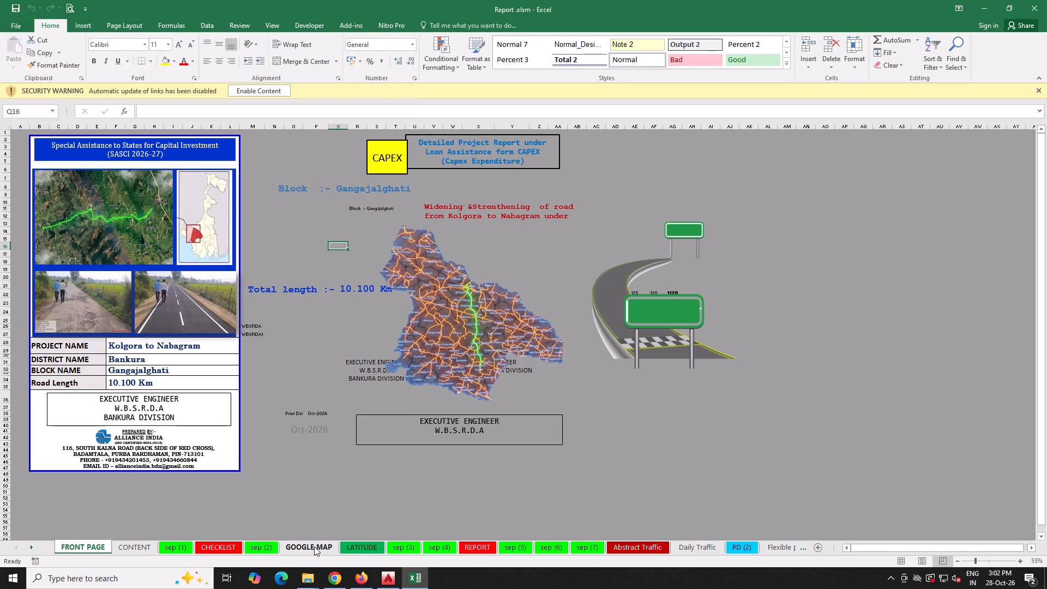
# Publish the entire Report workbook as Report .pdf in the DWG PDF folder.
pyautogui.click(312, 548)
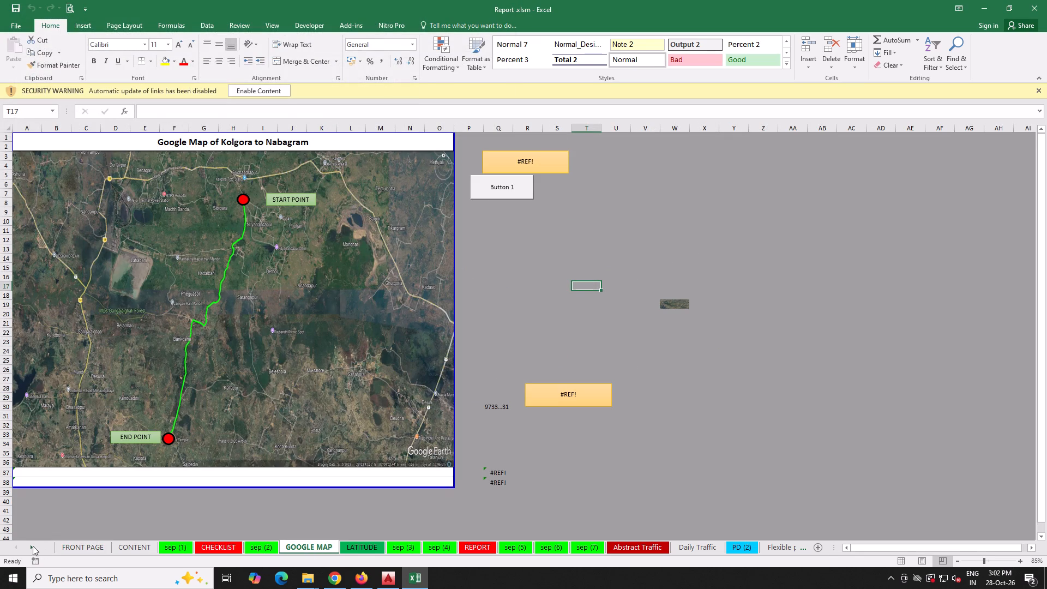
pyautogui.click(29, 545)
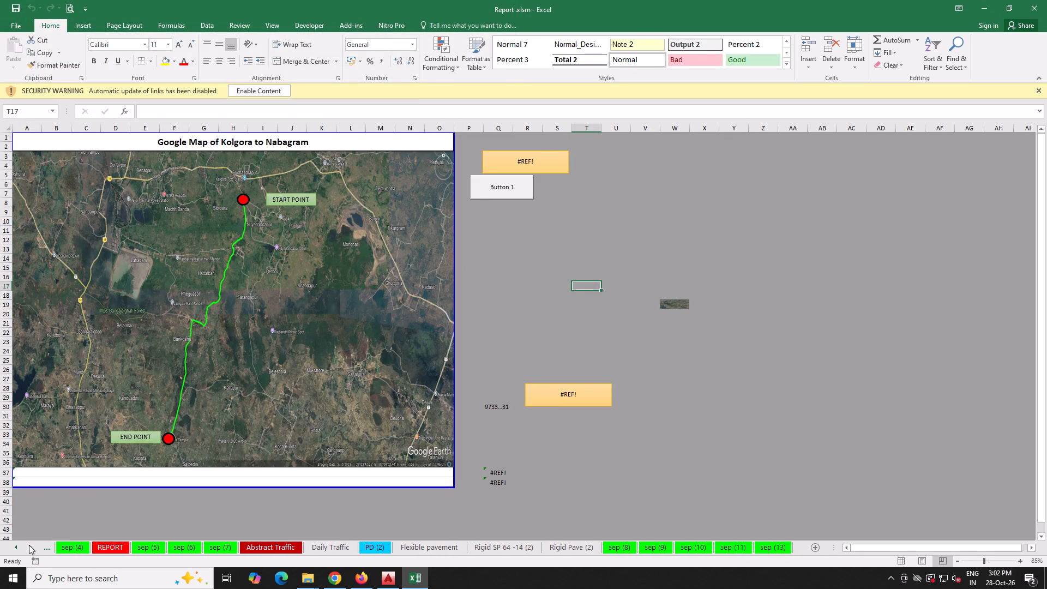
pyautogui.click(17, 23)
pyautogui.click(31, 199)
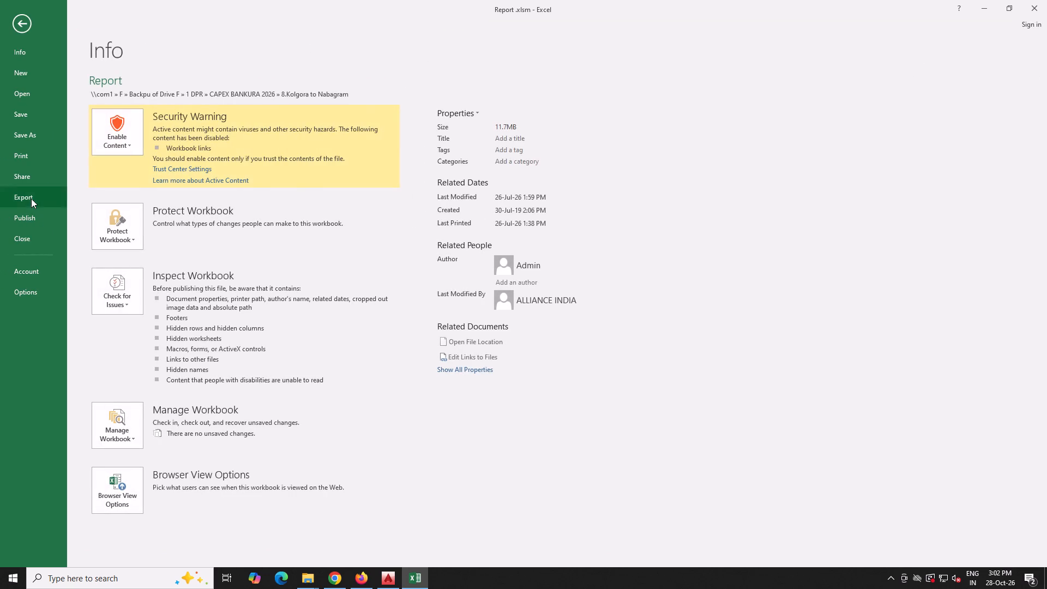
pyautogui.click(284, 149)
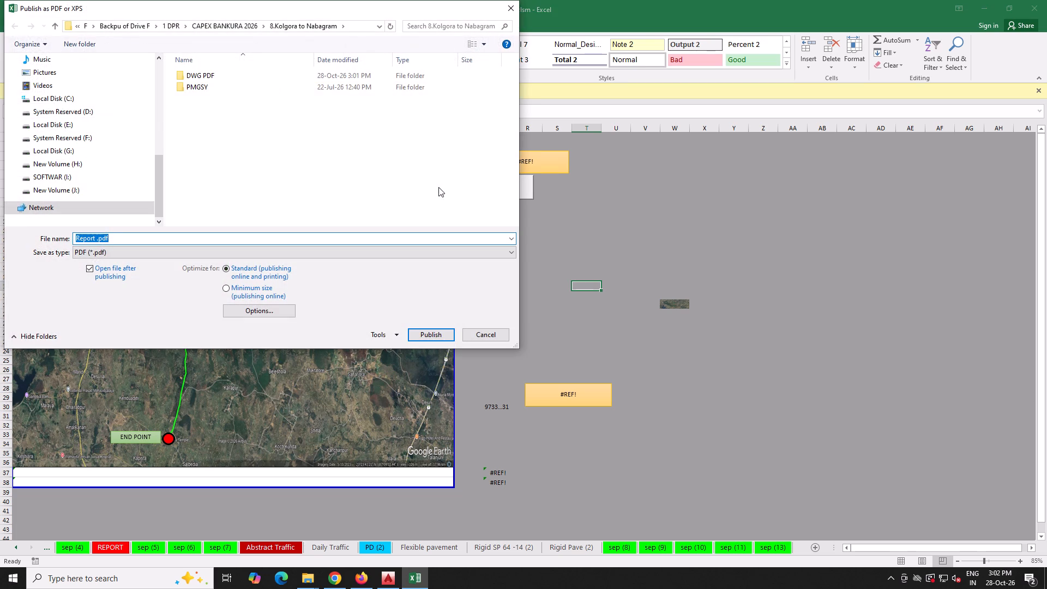
pyautogui.doubleClick(208, 78)
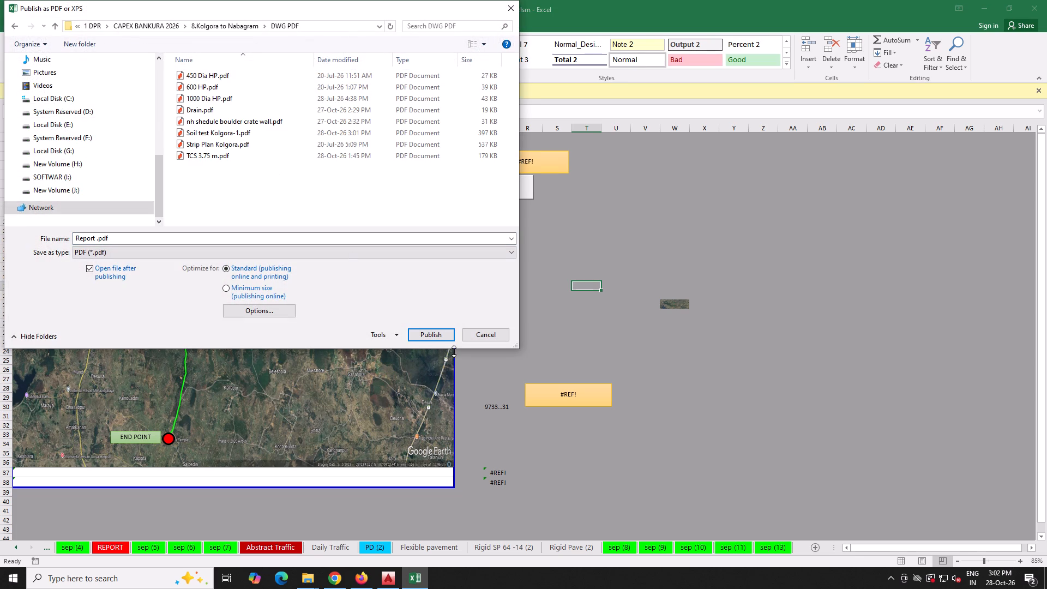
pyautogui.click(279, 311)
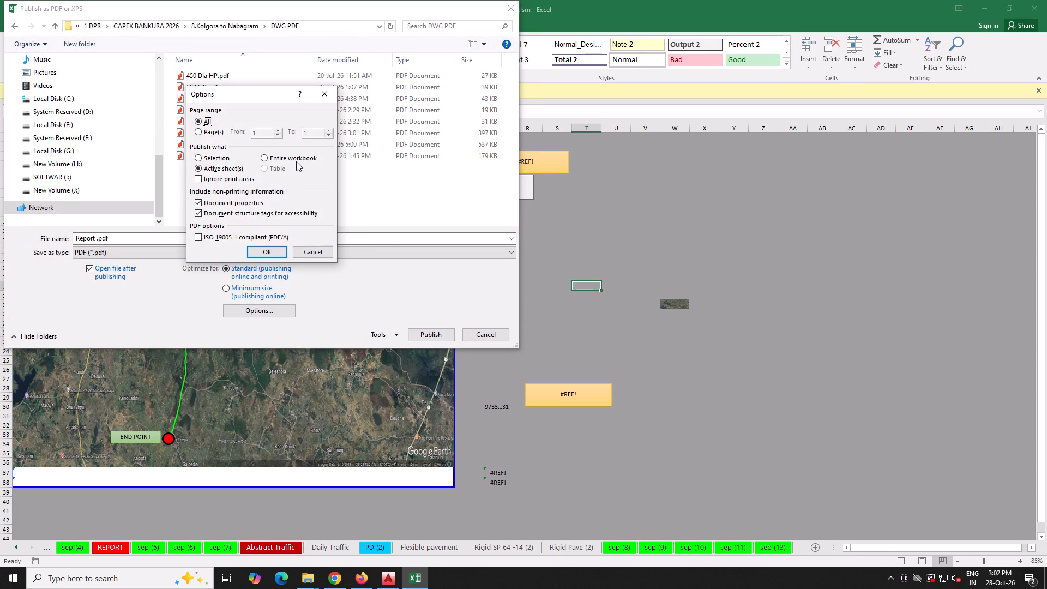
pyautogui.click(296, 160)
pyautogui.click(283, 253)
pyautogui.click(421, 309)
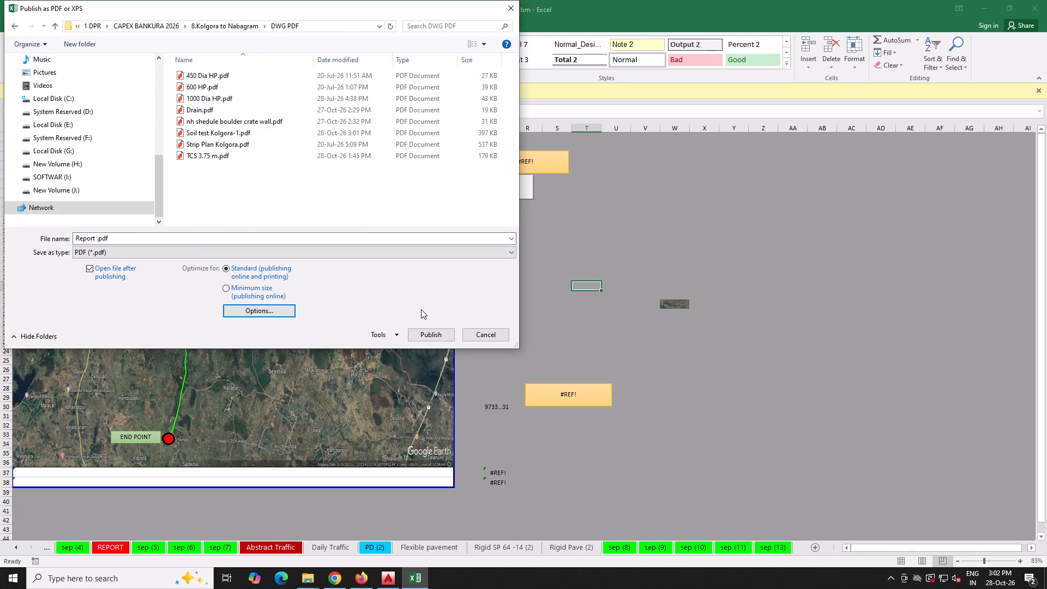
pyautogui.click(436, 339)
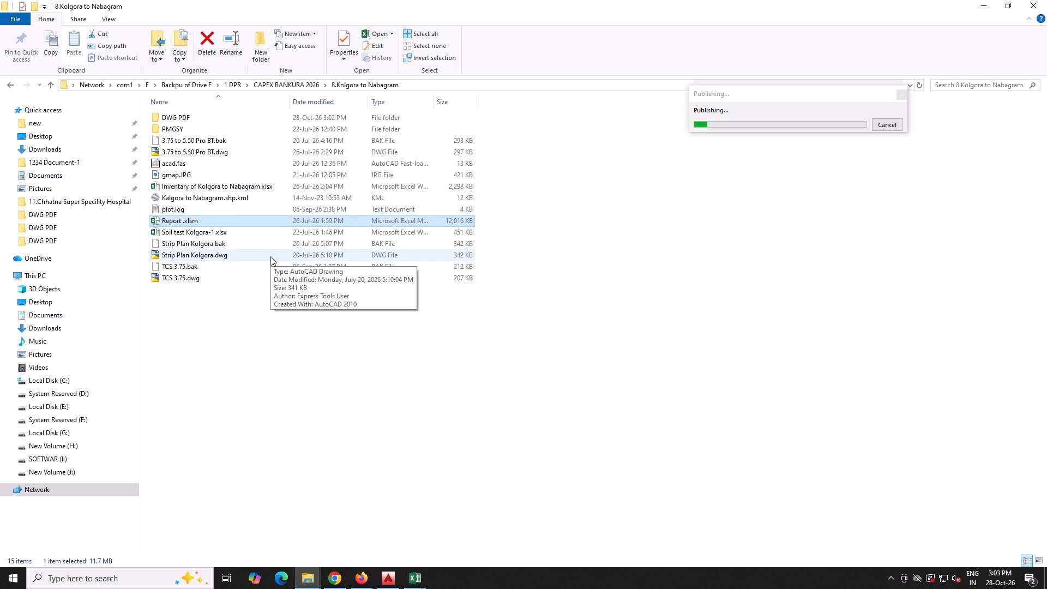
# Open the Inventory of Kolgora to Nabagram.xlsx workbook from the project folder.
pyautogui.doubleClick(207, 187)
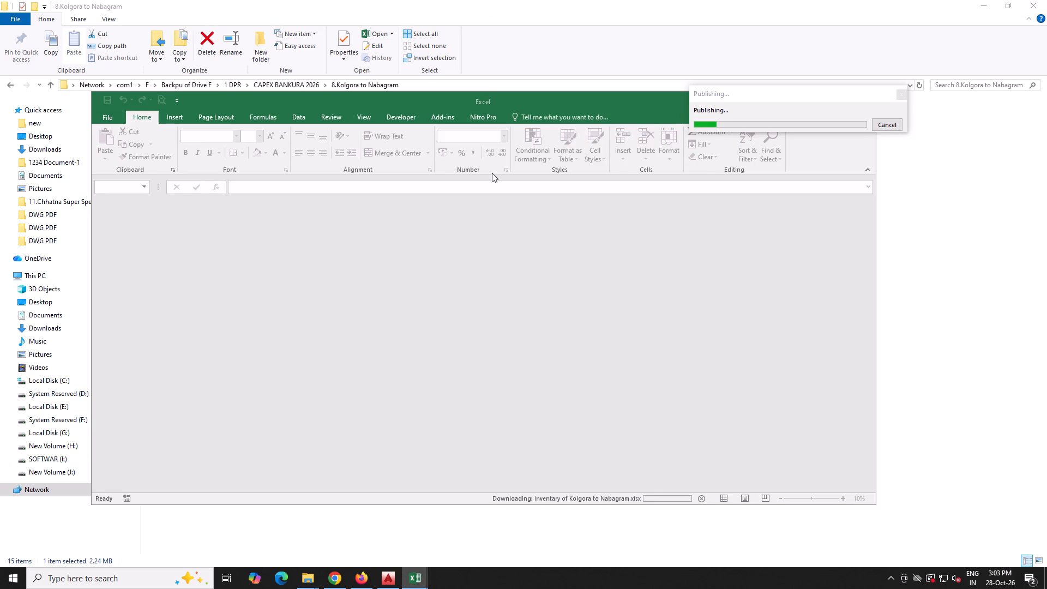
pyautogui.click(613, 184)
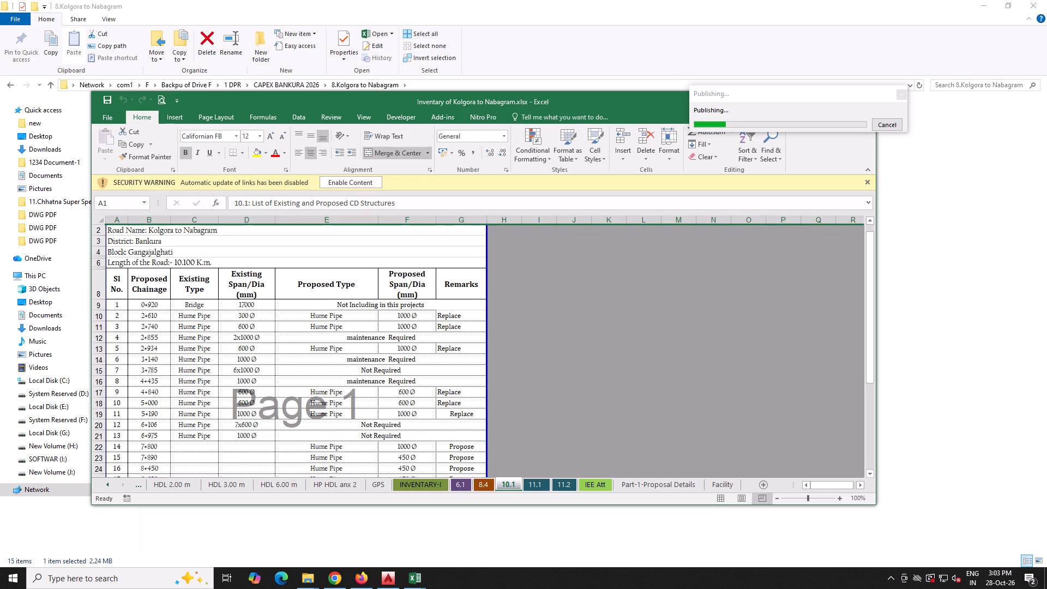
# Publish sheets INVENTORY-I, 10.1, 11.1 and 11.2 together as Inventory of Kolgora to Nabagram.pdf in DWG PDF, and close the opened PDF.
pyautogui.click(429, 488)
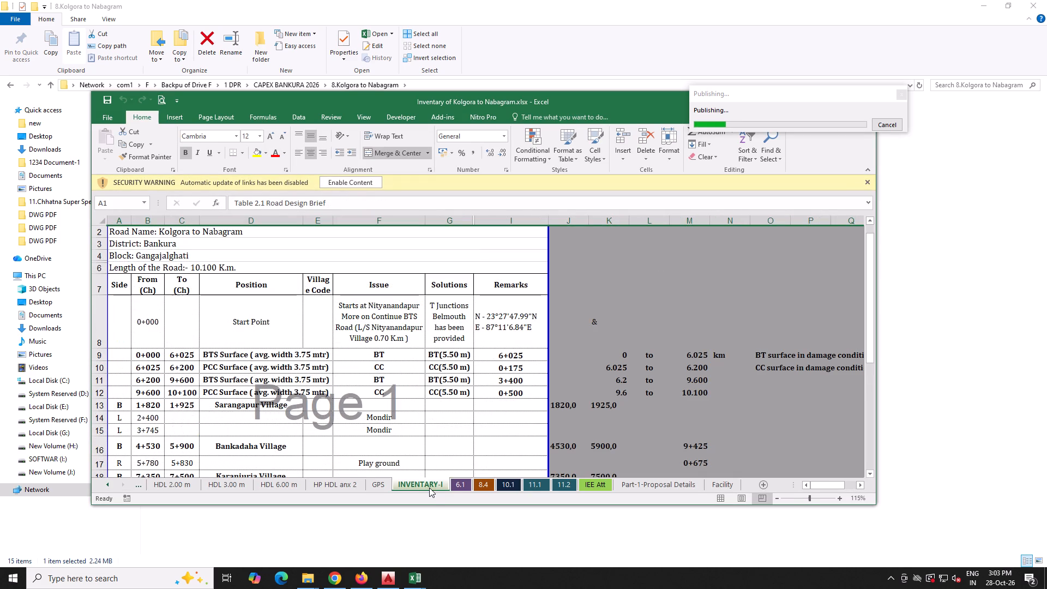
pyautogui.keyDown('ctrl'); pyautogui.click(515, 486); pyautogui.keyUp('ctrl')
pyautogui.keyDown('ctrl'); pyautogui.click(537, 486); pyautogui.keyUp('ctrl')
pyautogui.keyDown('ctrl'); pyautogui.click(559, 486); pyautogui.keyUp('ctrl')
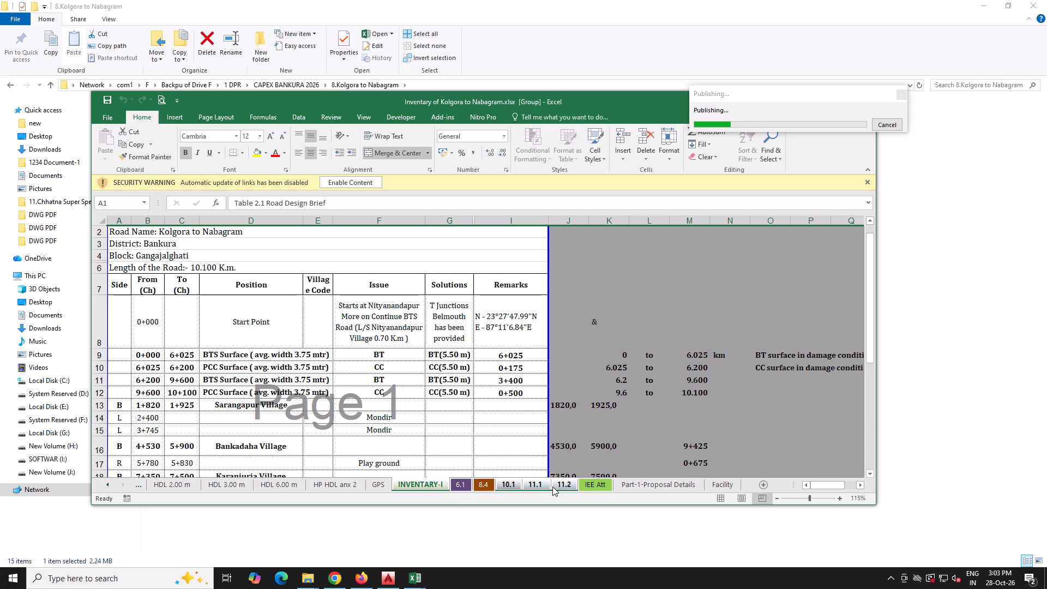
pyautogui.click(101, 112)
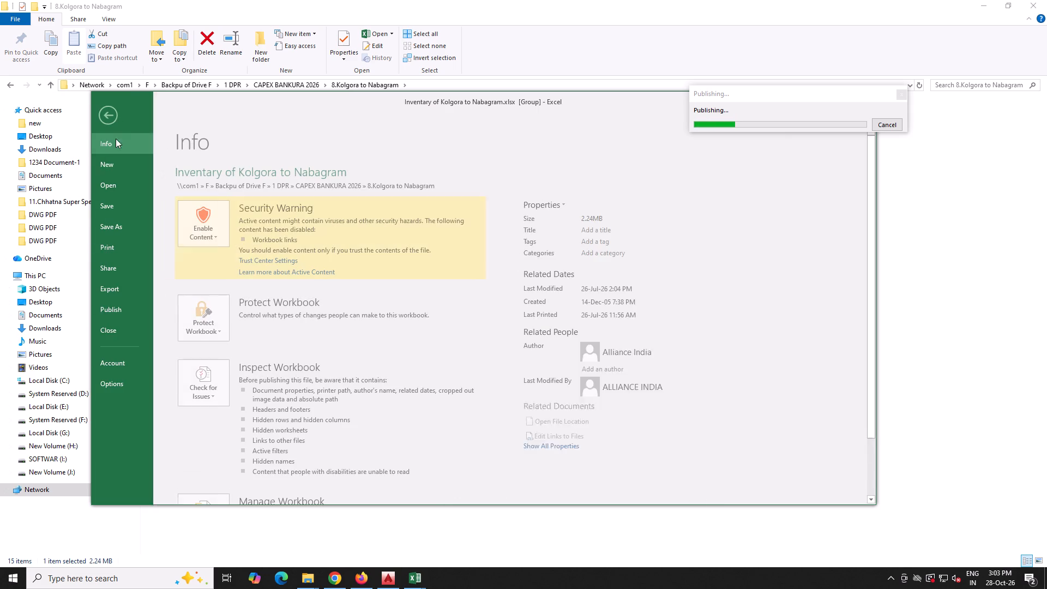
pyautogui.click(118, 291)
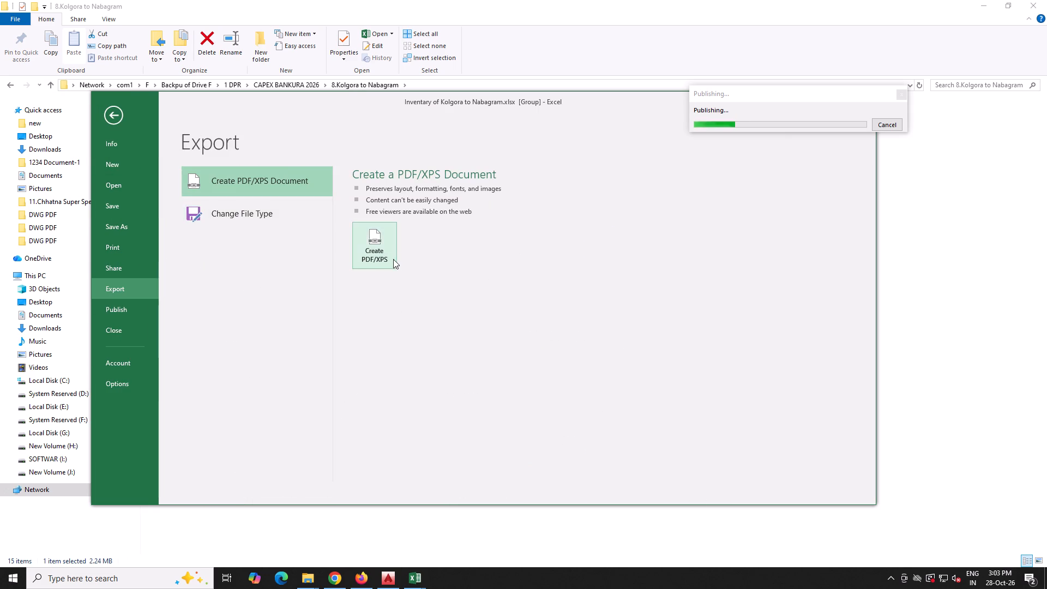
pyautogui.click(395, 260)
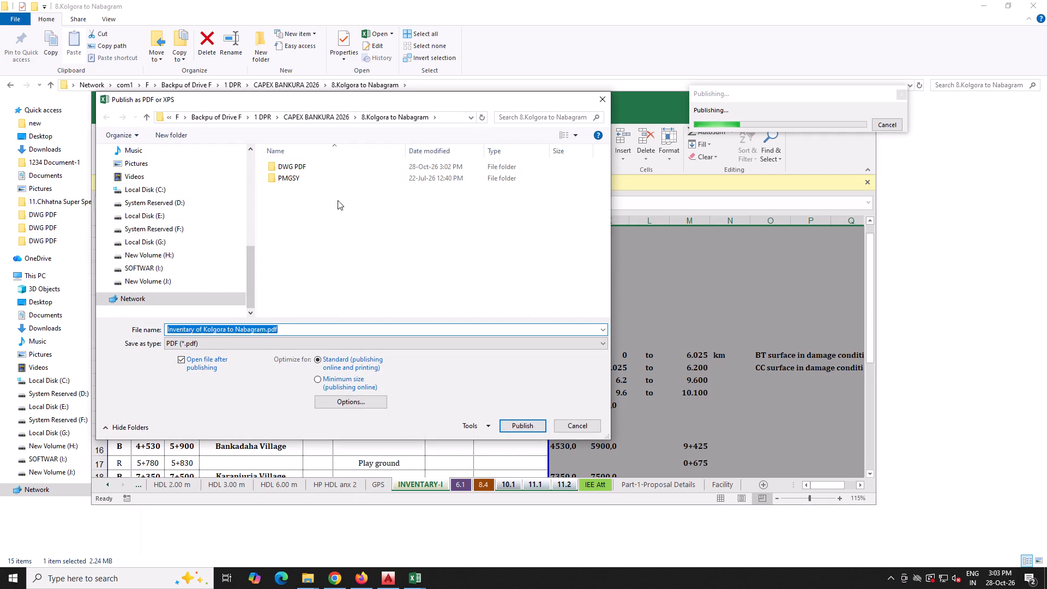
pyautogui.doubleClick(314, 166)
pyautogui.click(520, 419)
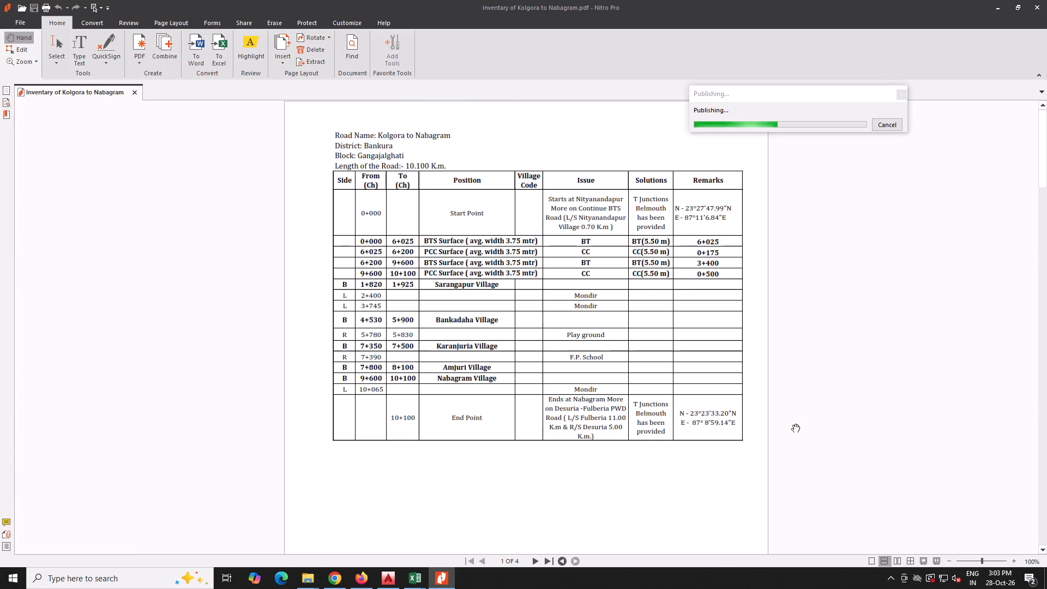
pyautogui.click(792, 424)
pyautogui.click(1040, 3)
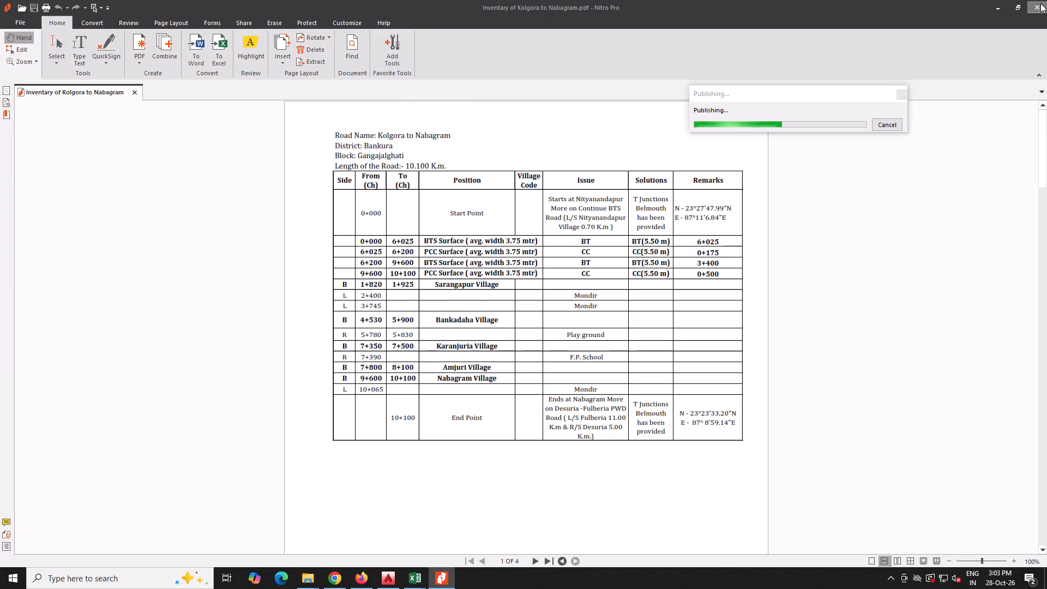
pyautogui.click(1003, 291)
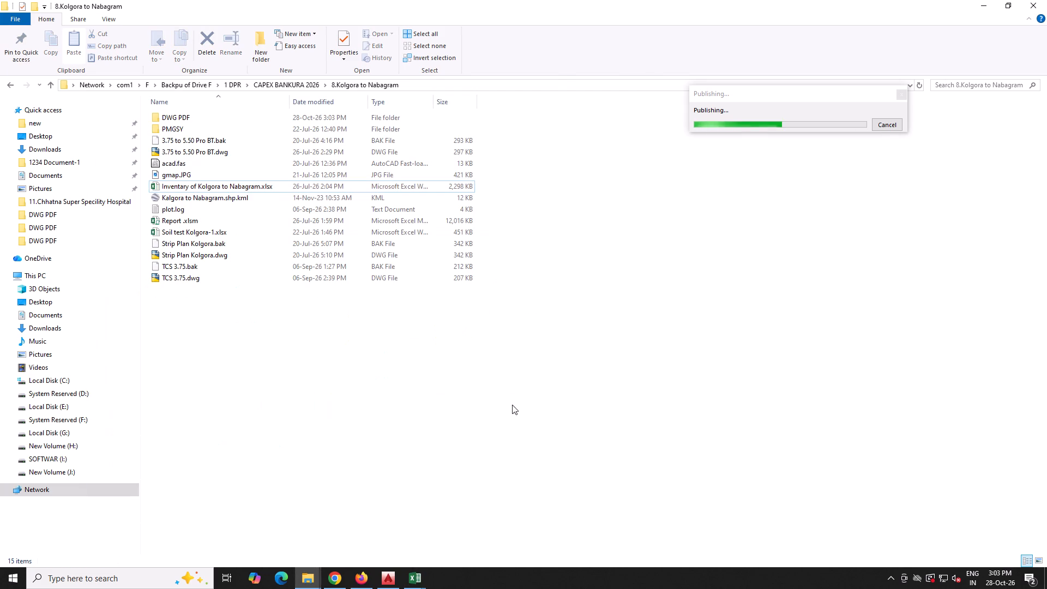
# Switch to Chrome and return the Online2PDF merge page to file selection for converting other files.
pyautogui.click(195, 229)
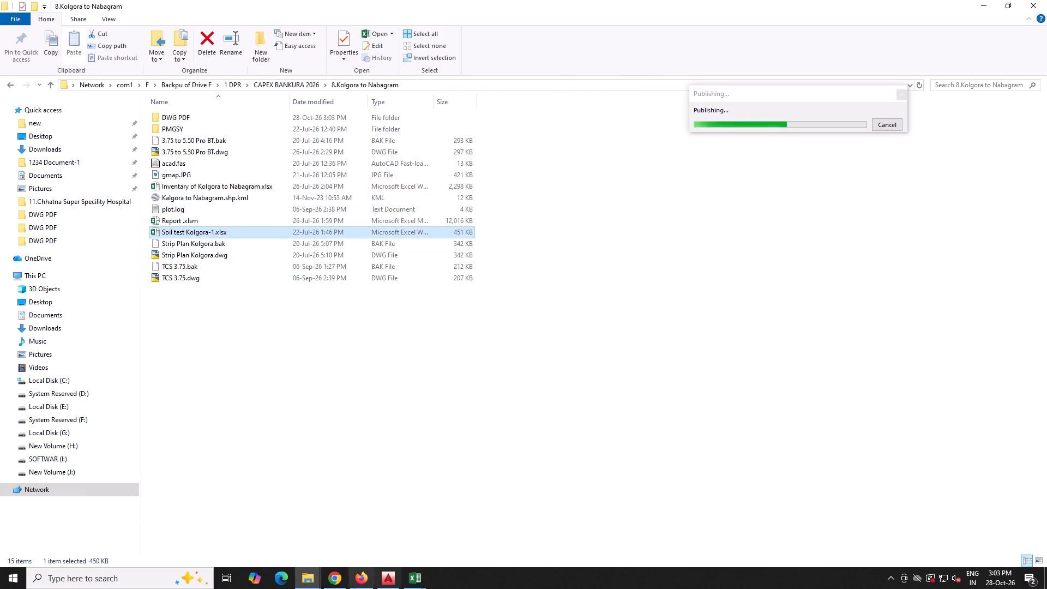
pyautogui.click(365, 576)
pyautogui.click(339, 574)
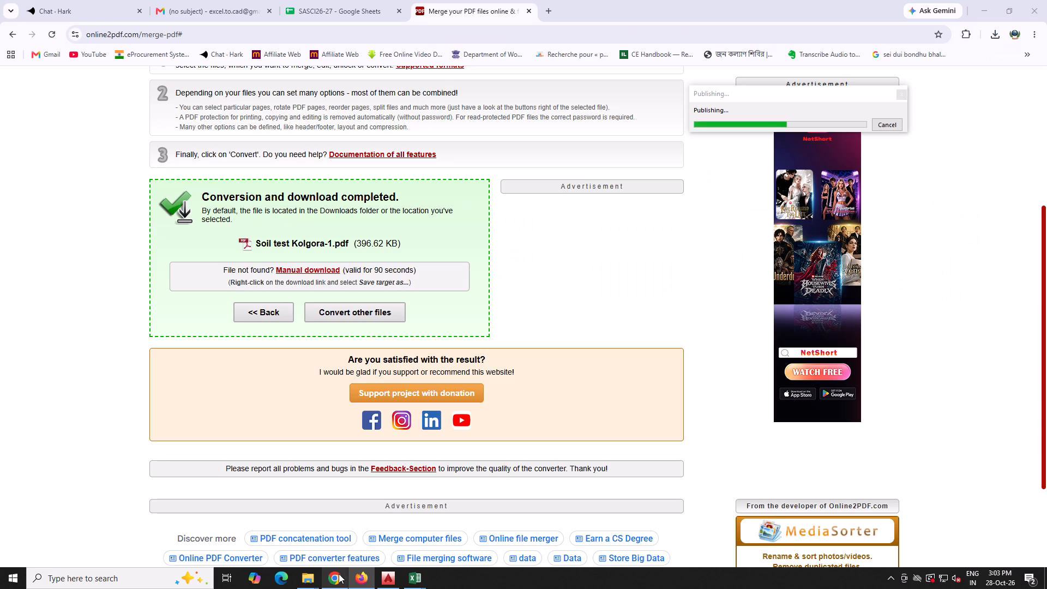
pyautogui.click(370, 306)
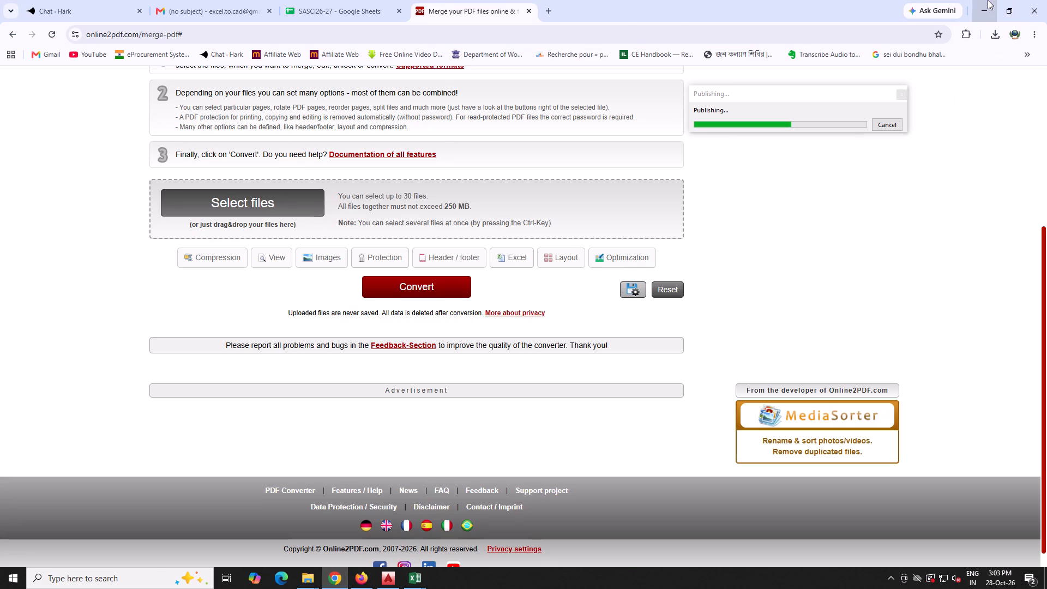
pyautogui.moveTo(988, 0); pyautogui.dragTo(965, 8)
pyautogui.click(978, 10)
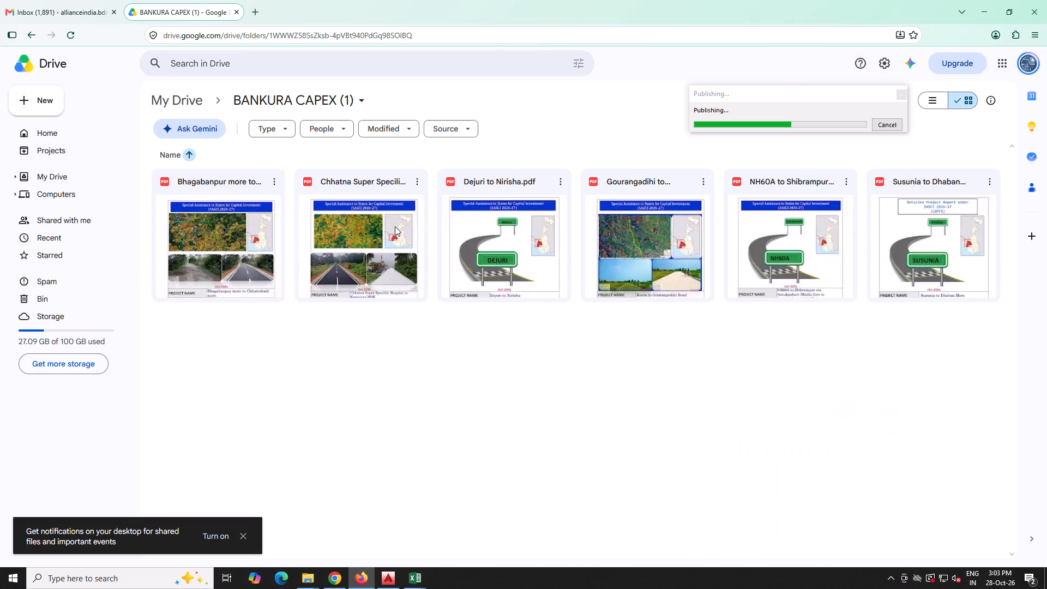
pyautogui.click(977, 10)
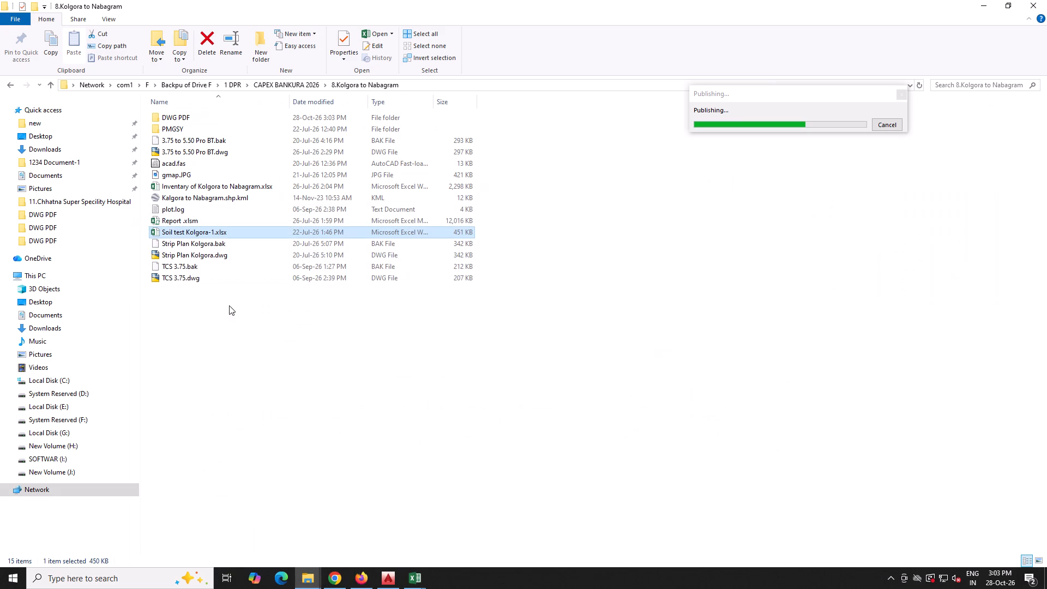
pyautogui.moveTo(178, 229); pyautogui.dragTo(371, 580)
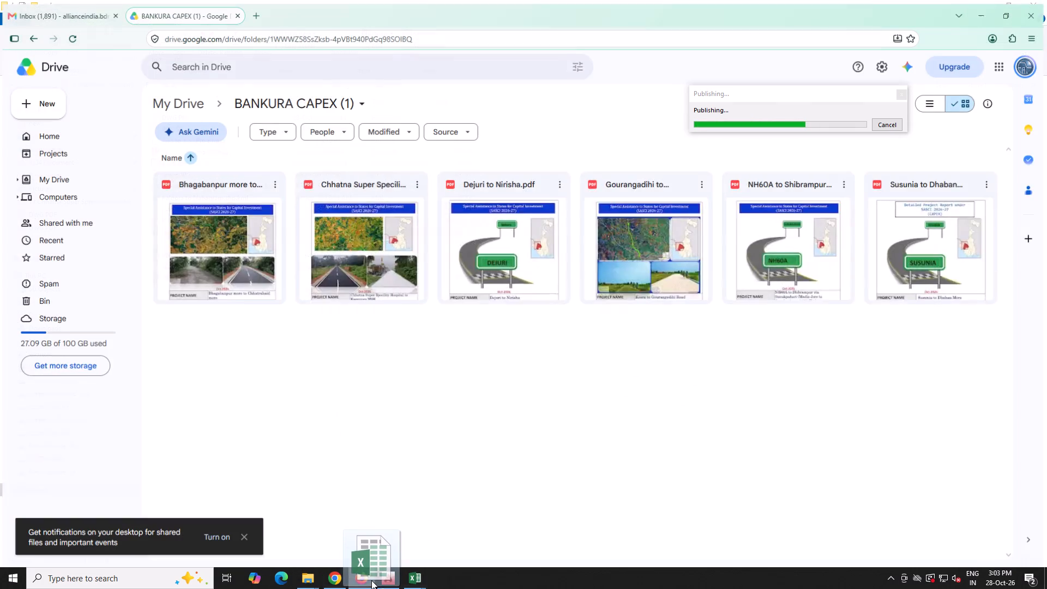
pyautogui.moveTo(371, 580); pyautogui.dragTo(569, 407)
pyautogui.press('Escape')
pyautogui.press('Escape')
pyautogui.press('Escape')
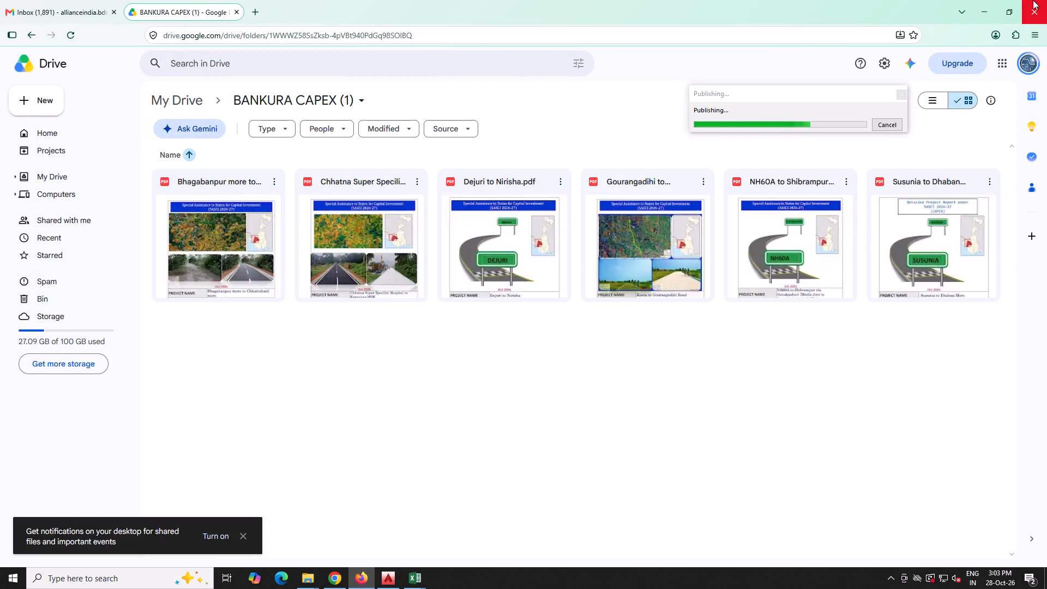
# Clear the windows covering the inventory workbook and ungroup its sheets by switching to the GPS sheet.
pyautogui.click(988, 8)
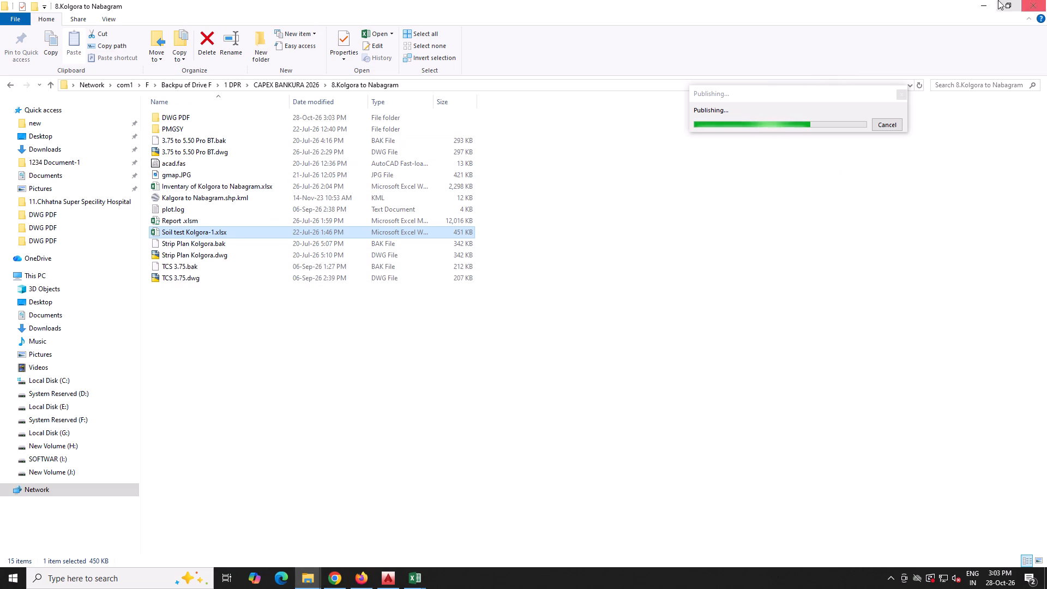
pyautogui.click(976, 2)
pyautogui.click(969, 277)
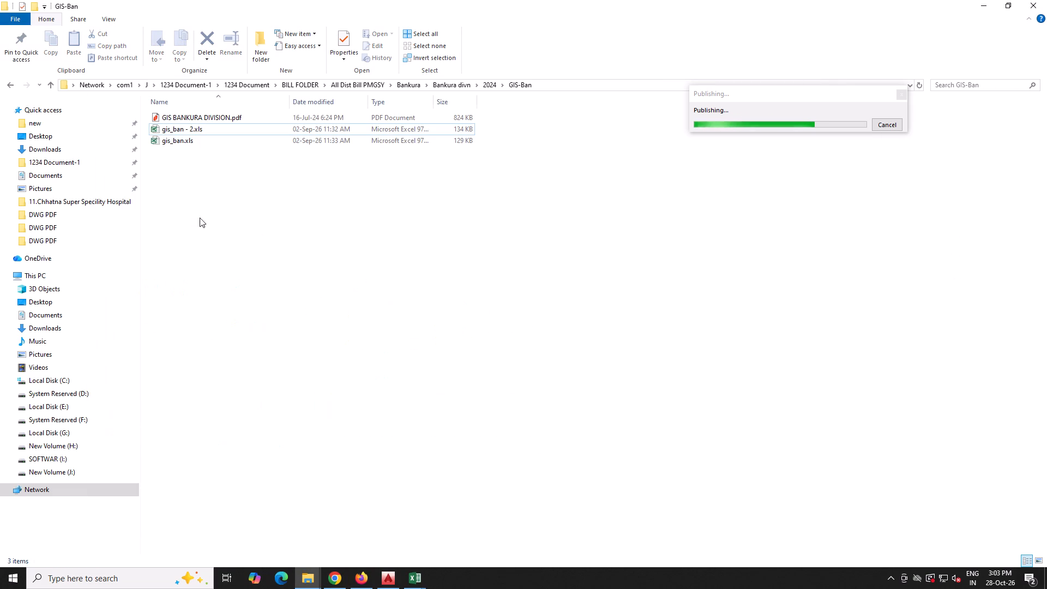
pyautogui.click(989, 5)
pyautogui.click(546, 96)
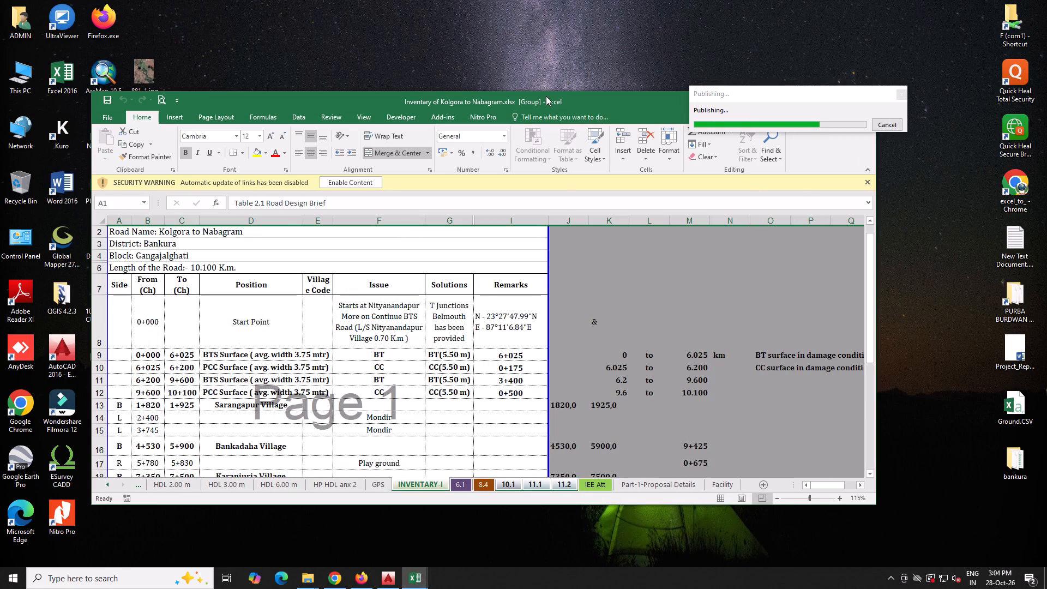
pyautogui.click(392, 487)
pyautogui.click(383, 487)
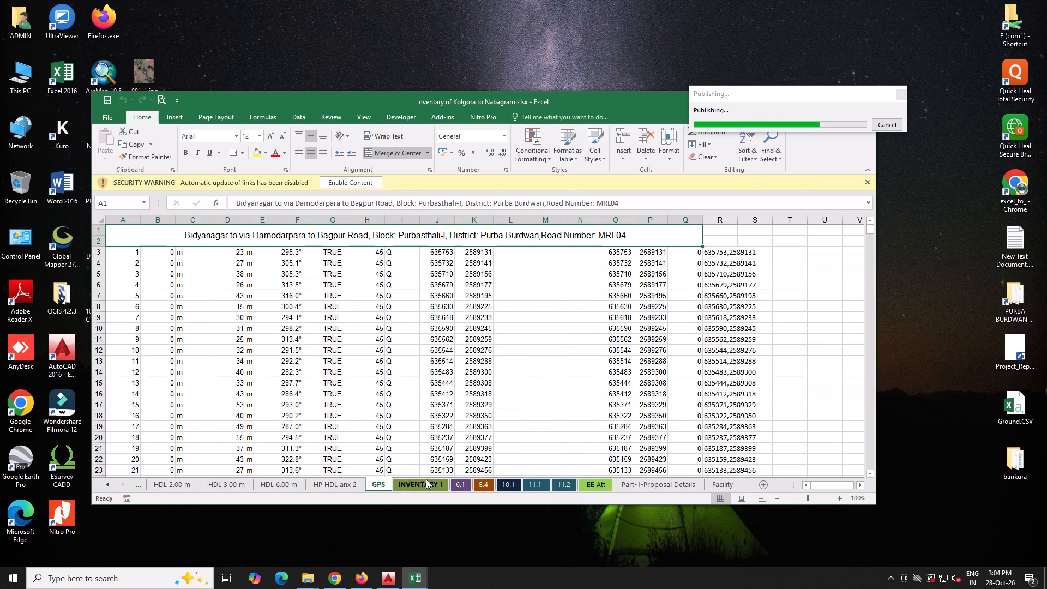
# Move the Soil test for Kaluhar Bodi More PDF from Downloads into the 8.Kolgora to Nabagram project's DWG PDF folder.
pyautogui.click(637, 105)
pyautogui.moveTo(661, 111); pyautogui.dragTo(678, 238)
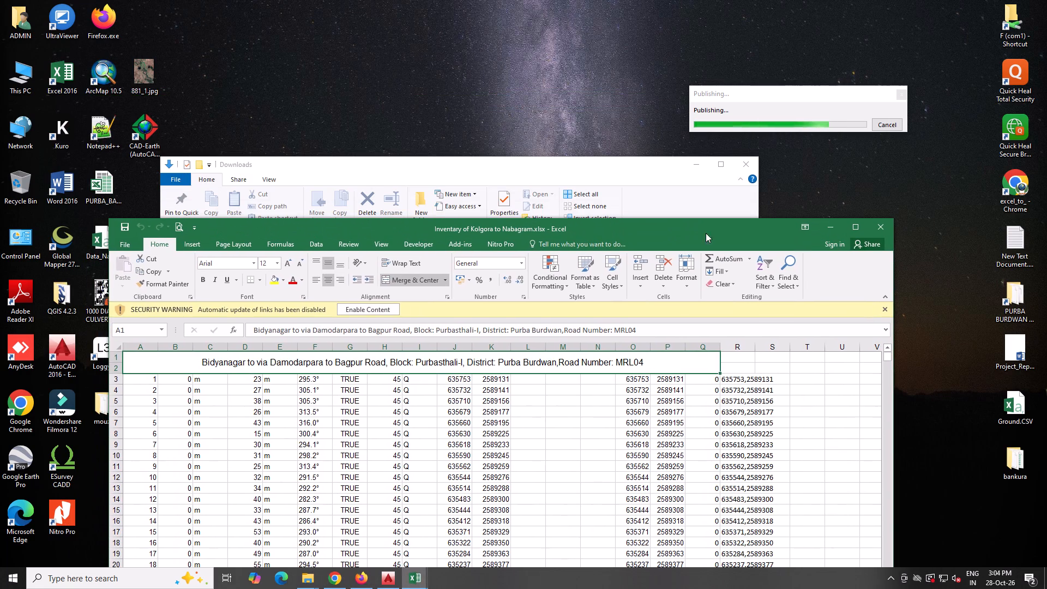
pyautogui.click(830, 226)
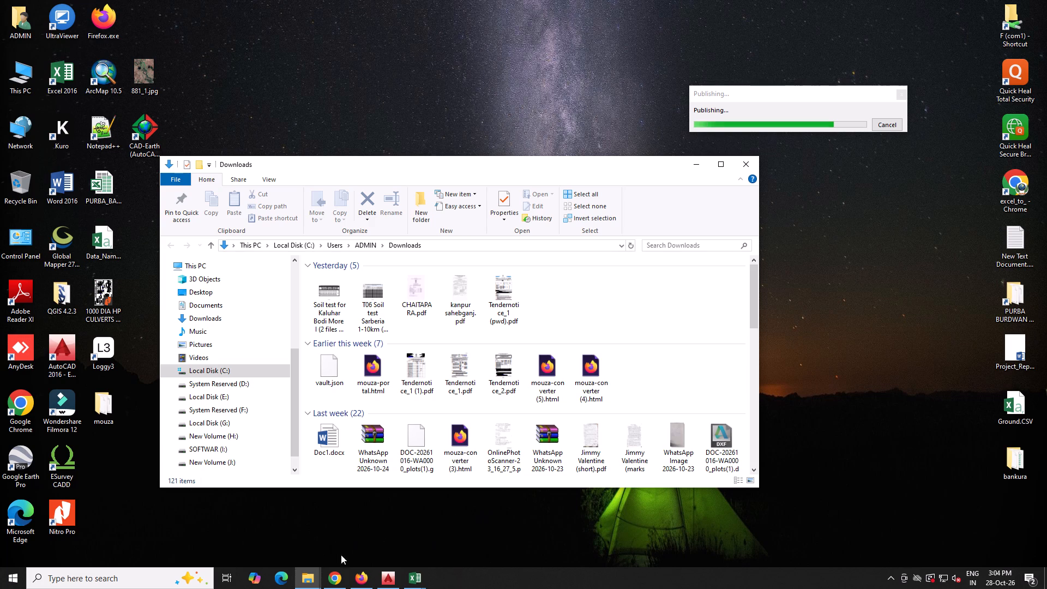
pyautogui.click(298, 578)
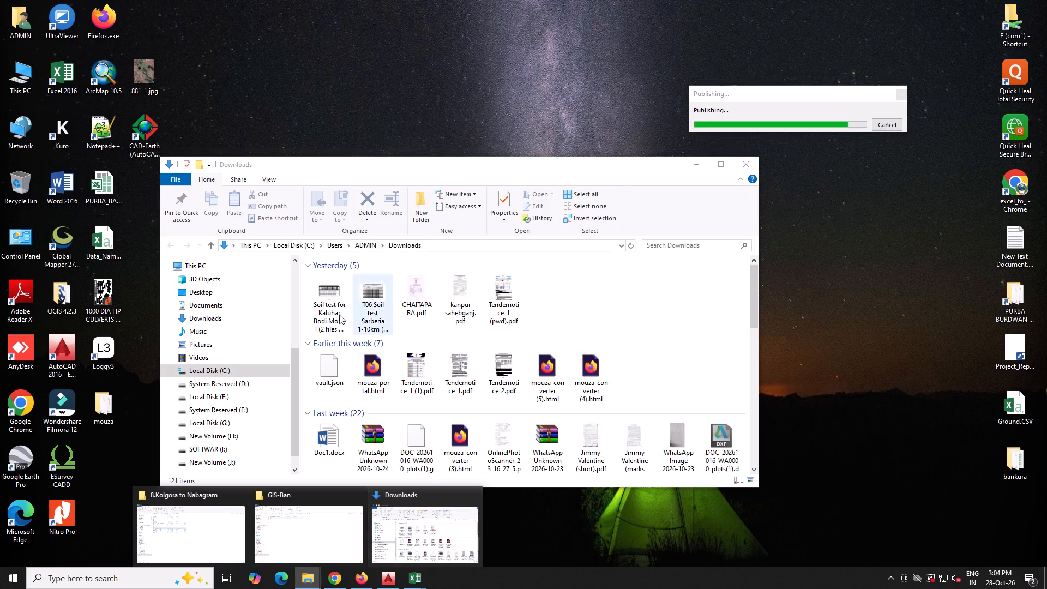
pyautogui.click(327, 307)
pyautogui.hotkey('ctrl', 'x')
pyautogui.click(314, 582)
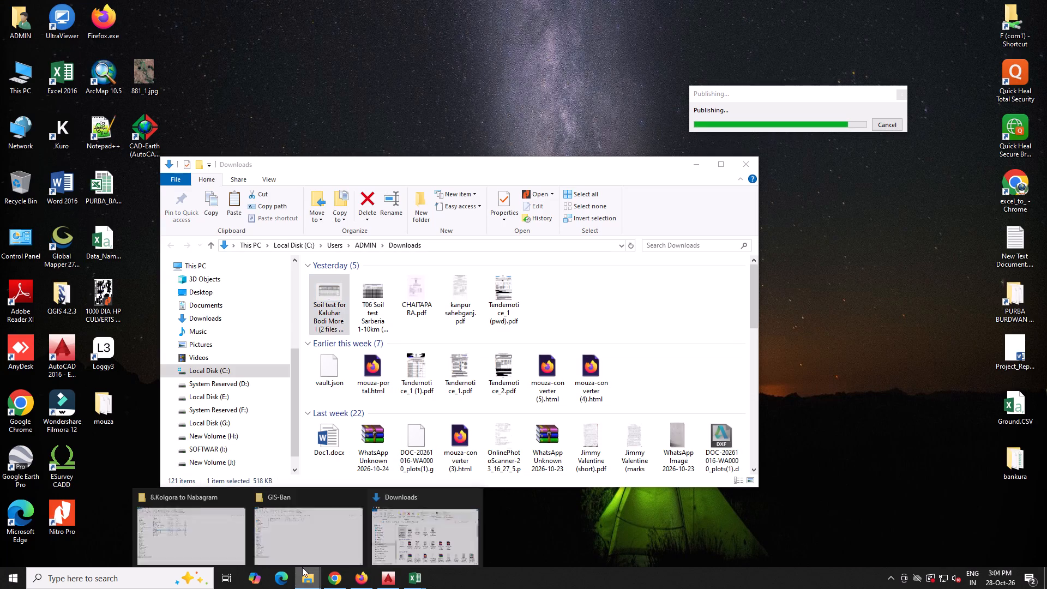
pyautogui.click(211, 525)
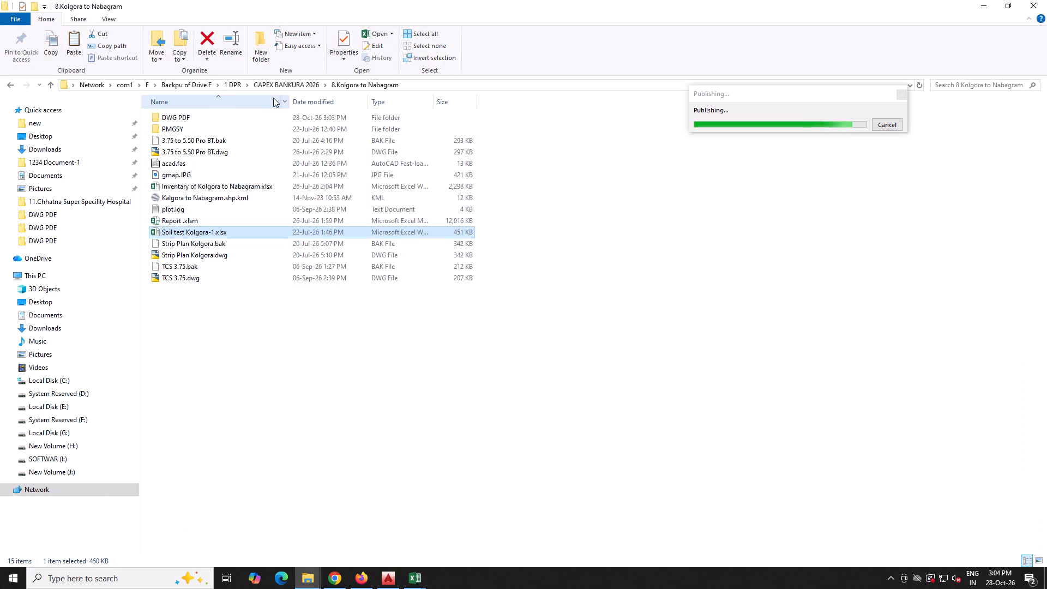
pyautogui.doubleClick(232, 119)
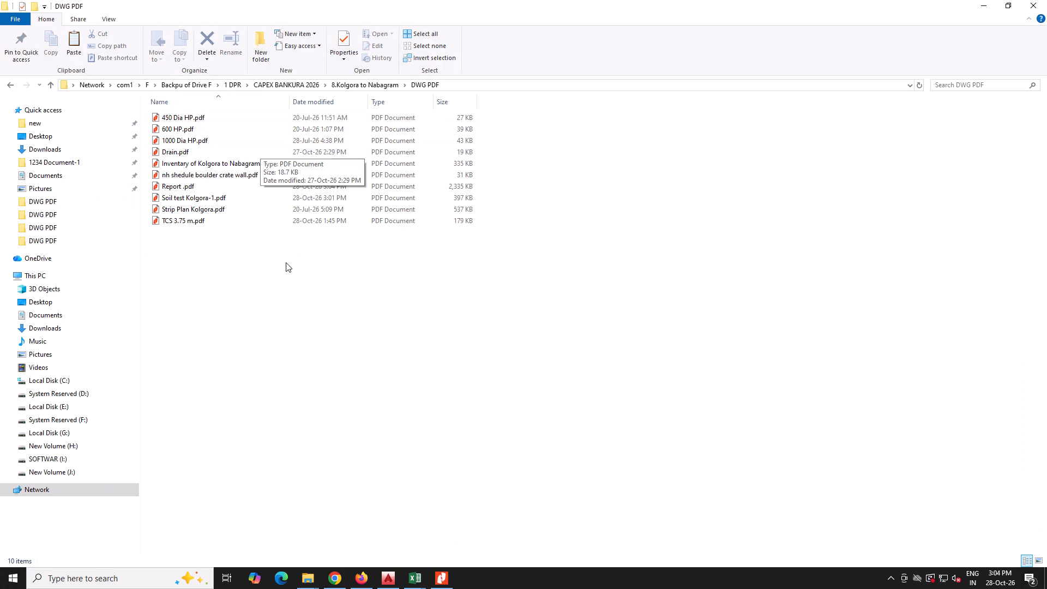
pyautogui.click(291, 273)
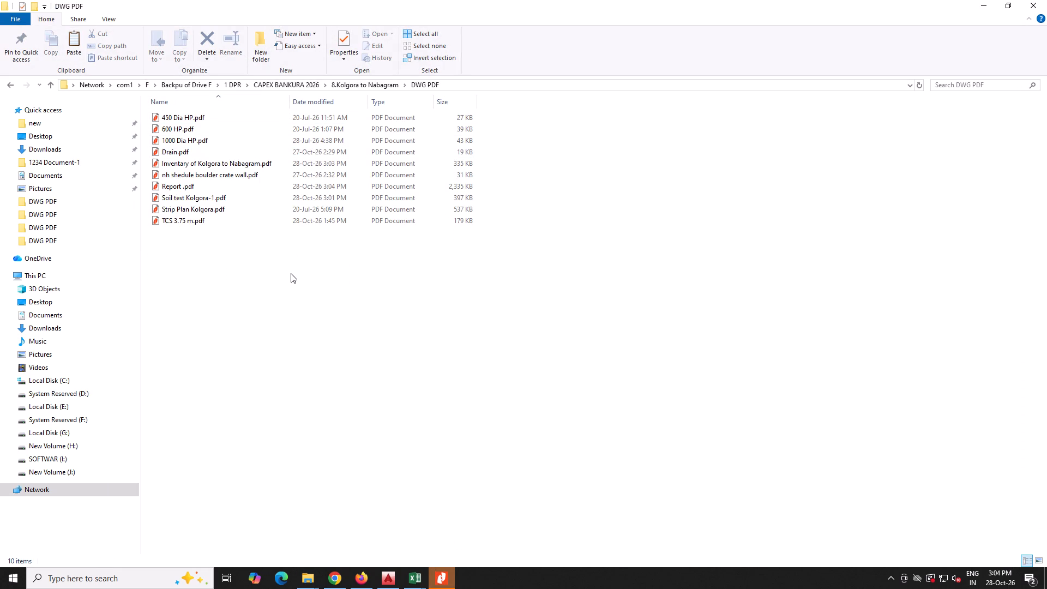
pyautogui.hotkey('ctrl', 'v')
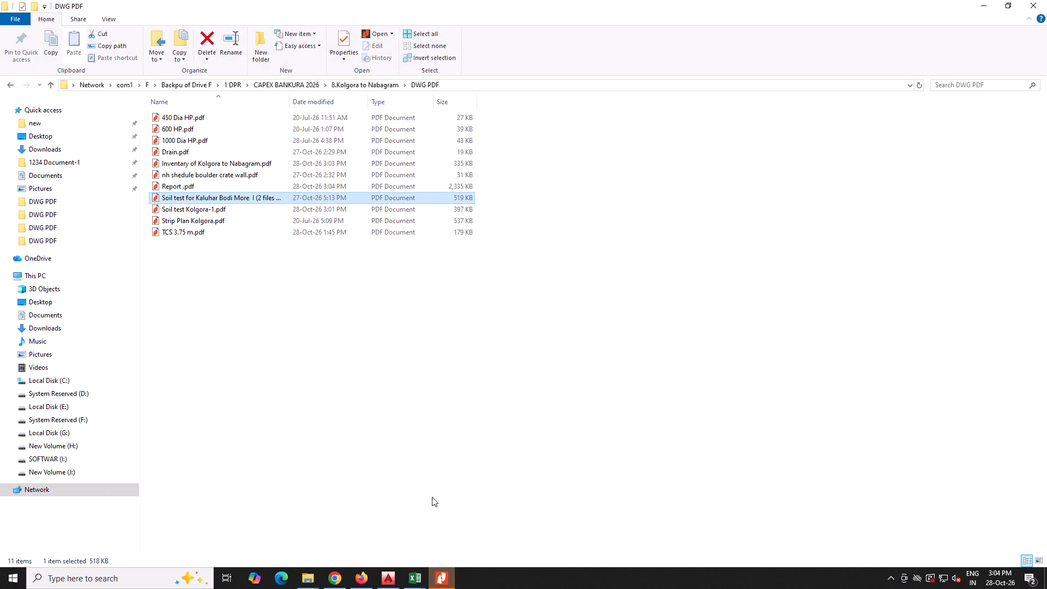
# Check the opening pages of the published Report .pdf in Nitro Pro, close the document and return to the DWG PDF folder.
pyautogui.click(438, 572)
pyautogui.scroll(-9, 553, 357)
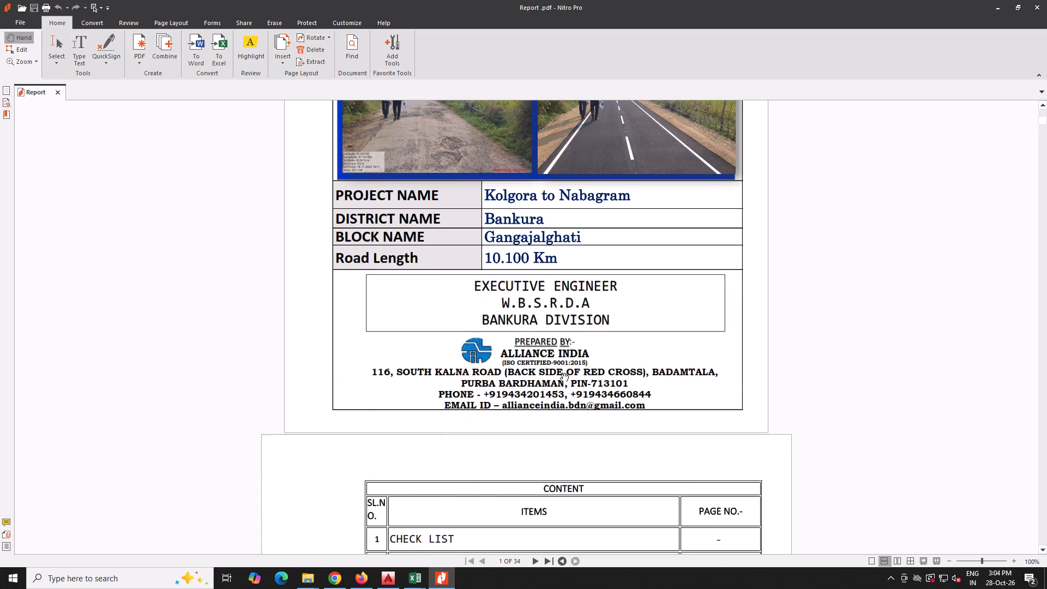
pyautogui.scroll(-10, 561, 373)
pyautogui.scroll(-18, 560, 383)
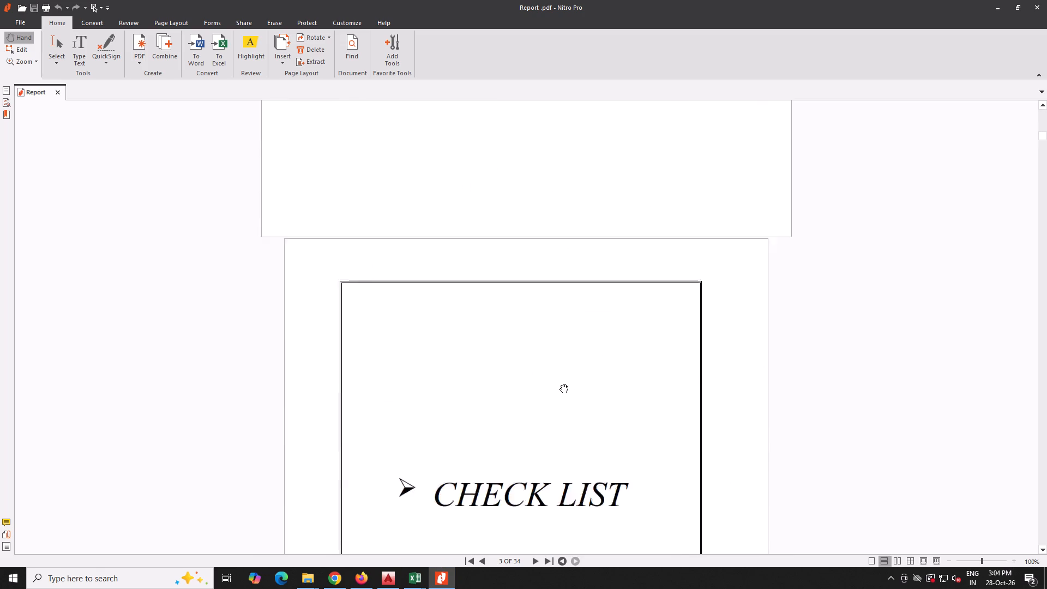
pyautogui.scroll(-20, 560, 384)
pyautogui.scroll(-7, 560, 384)
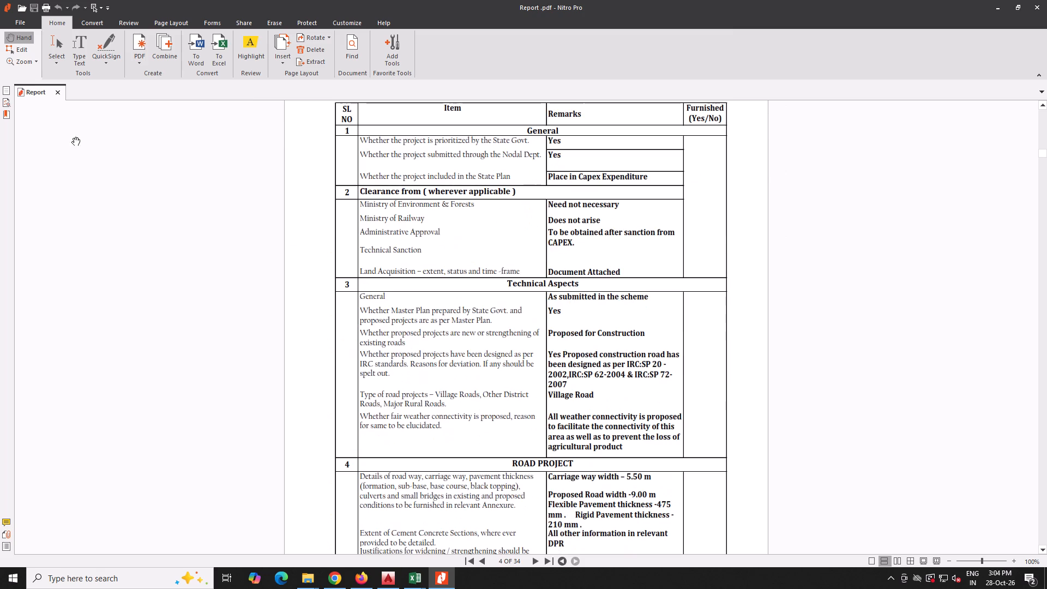
pyautogui.click(61, 93)
pyautogui.click(993, 8)
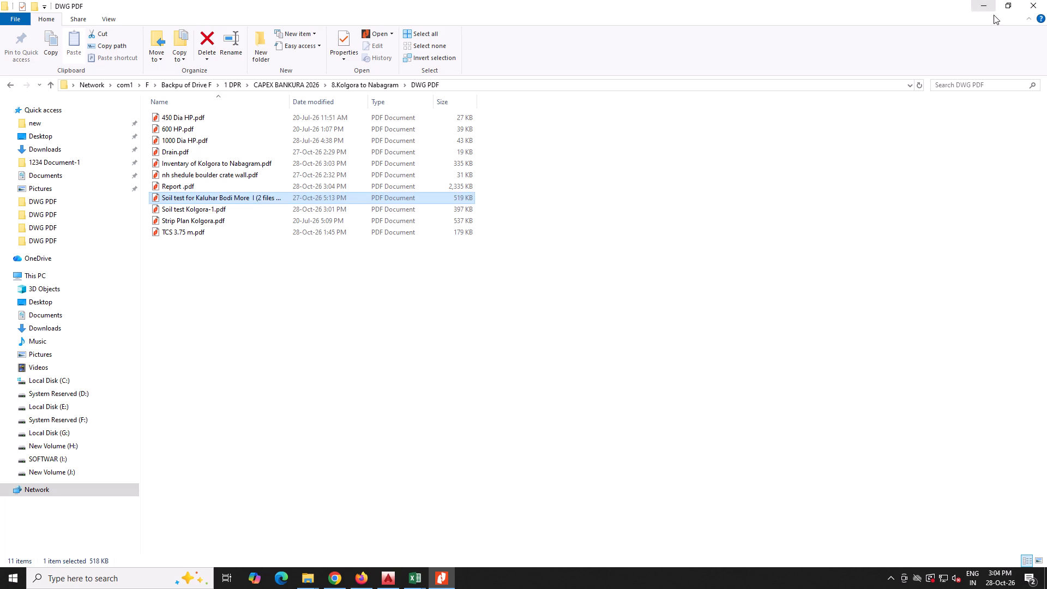
# Close the empty Nitro Pro window and return to the DWG PDF folder.
pyautogui.click(603, 333)
pyautogui.rightClick(606, 326)
pyautogui.click(636, 370)
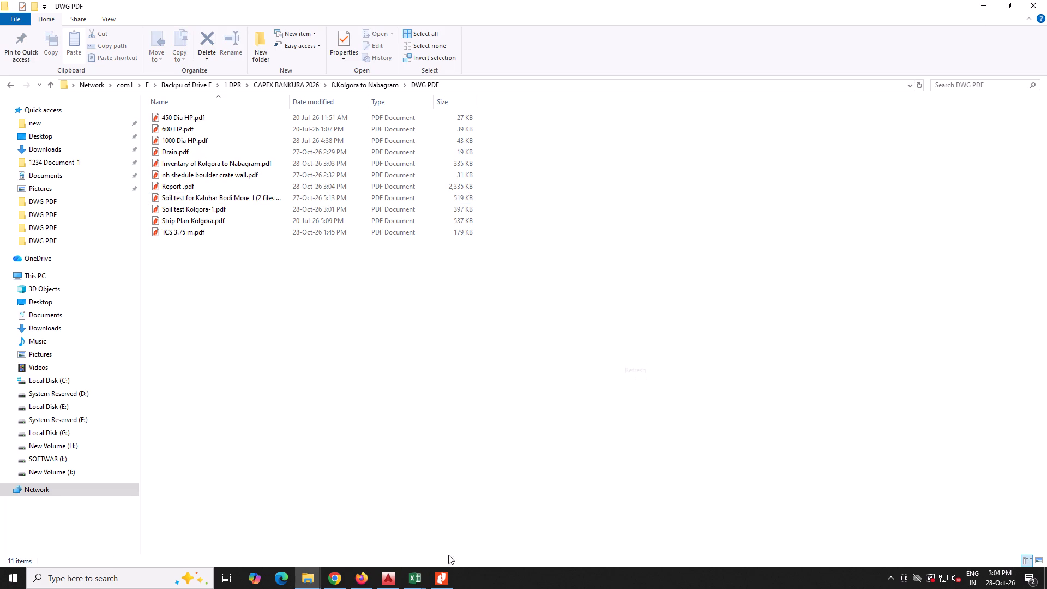
pyautogui.click(447, 576)
pyautogui.click(885, 143)
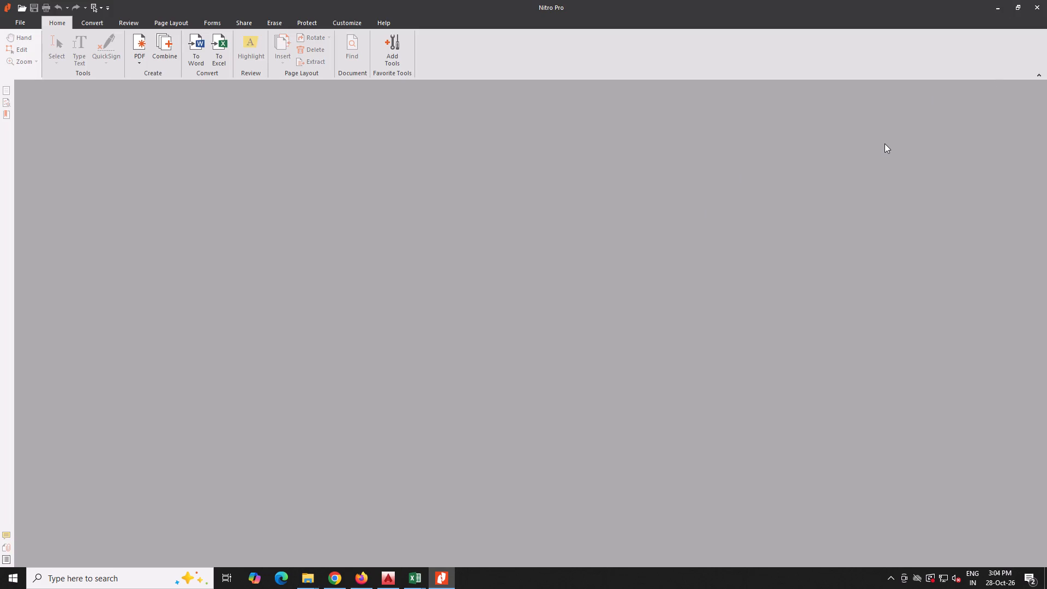
pyautogui.scroll(10, 884, 143)
pyautogui.scroll(-12, 897, 128)
pyautogui.click(1035, 6)
pyautogui.click(480, 360)
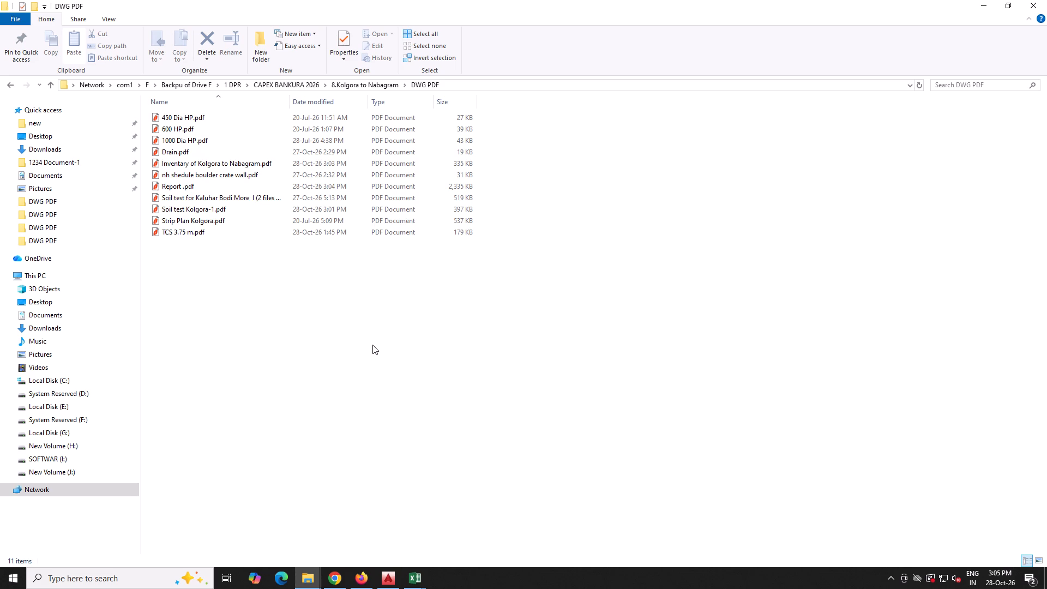
# Rename Report .pdf in DWG PDF as Kolgora to Nabagram.pdf, using the road name copied from the inventory workbook's INVENTORY-I sheet.
pyautogui.click(423, 588)
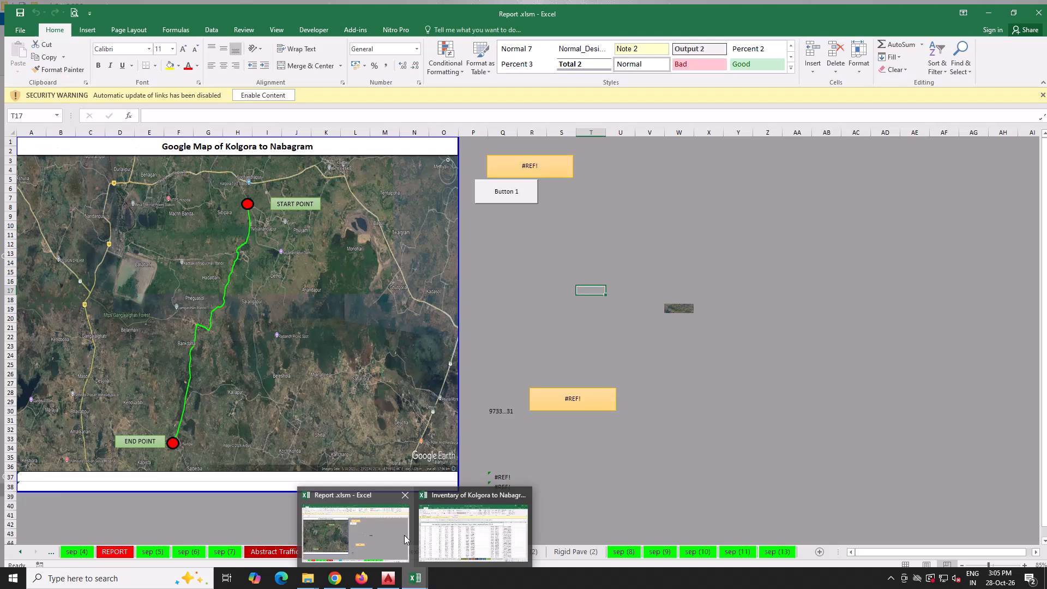
pyautogui.click(453, 535)
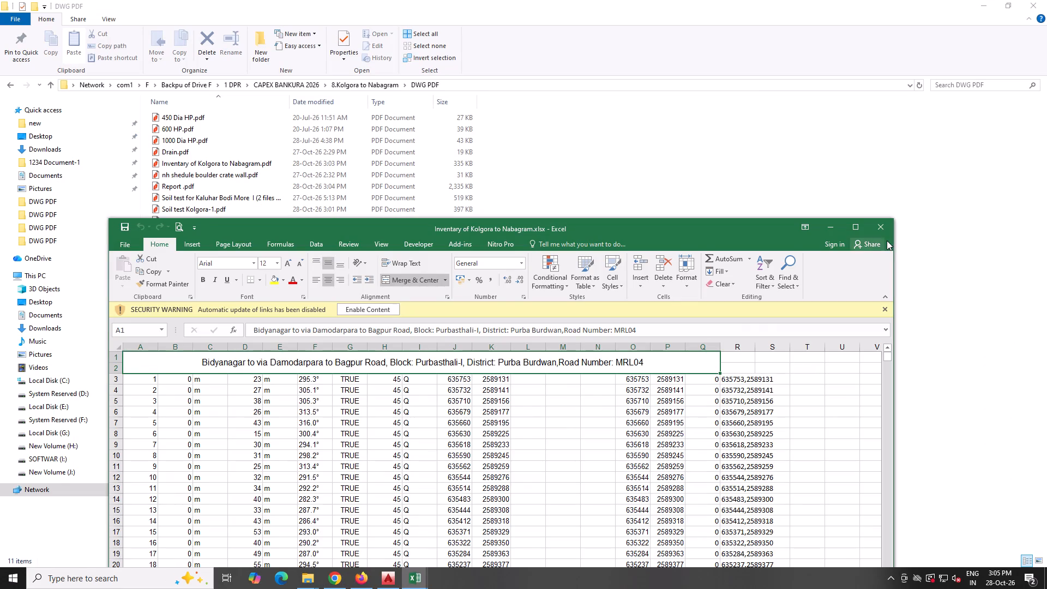
pyautogui.click(855, 226)
pyautogui.click(324, 548)
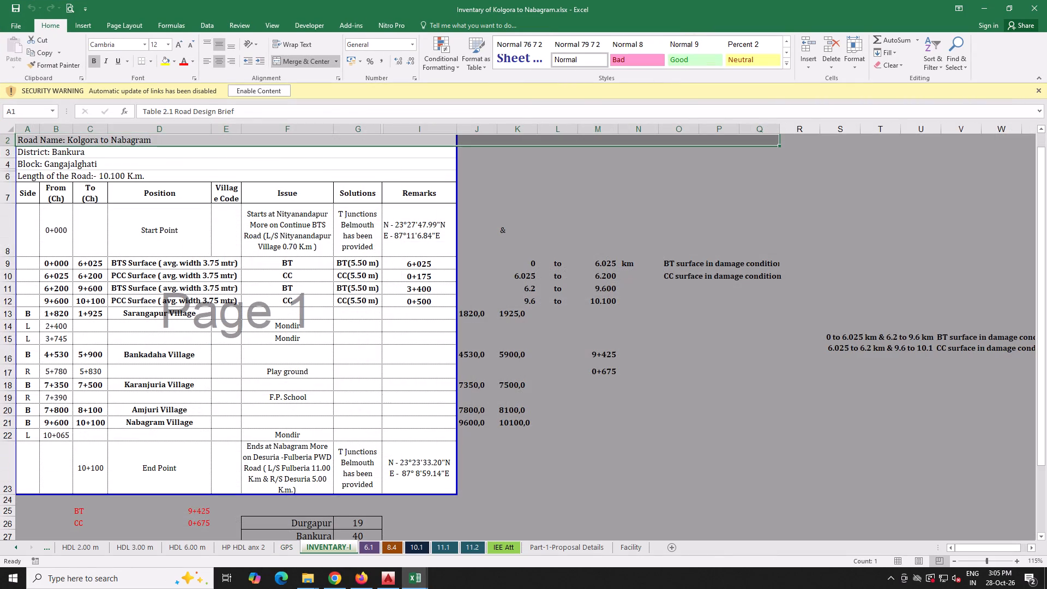
pyautogui.click(89, 142)
pyautogui.moveTo(185, 111); pyautogui.dragTo(387, 111)
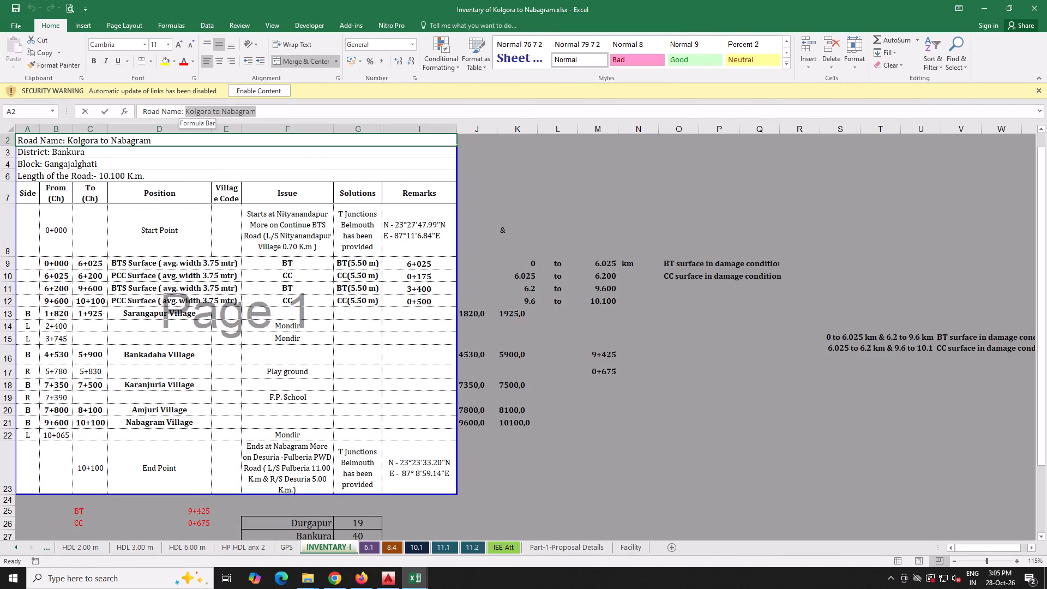
pyautogui.moveTo(387, 111); pyautogui.dragTo(388, 112)
pyautogui.hotkey('ctrl', 'c')
pyautogui.click(562, 236)
pyautogui.click(988, 0)
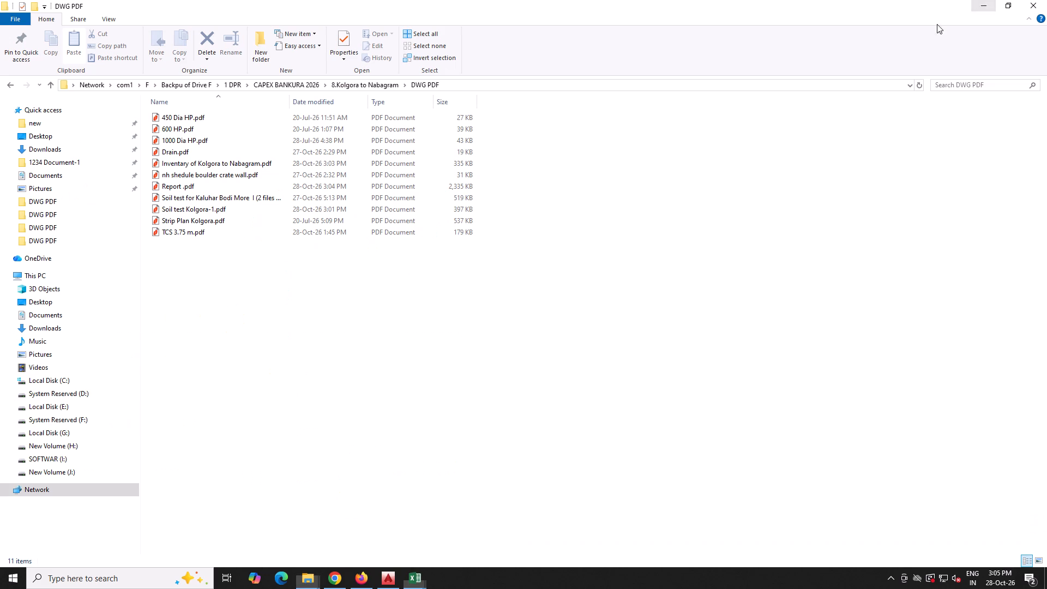
pyautogui.click(192, 185)
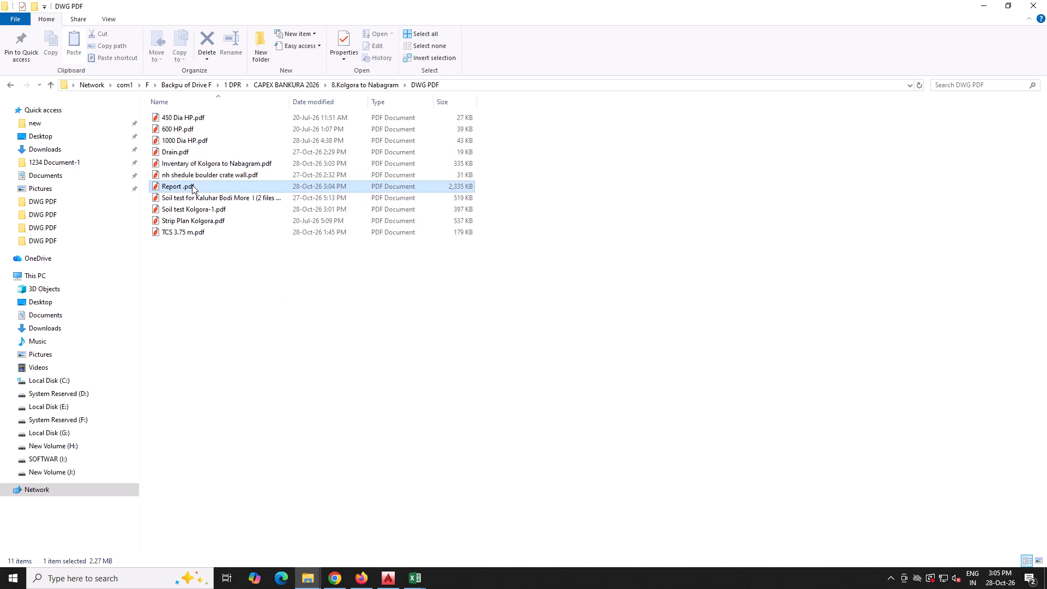
pyautogui.click(182, 186)
pyautogui.hotkey('ctrl', 'v')
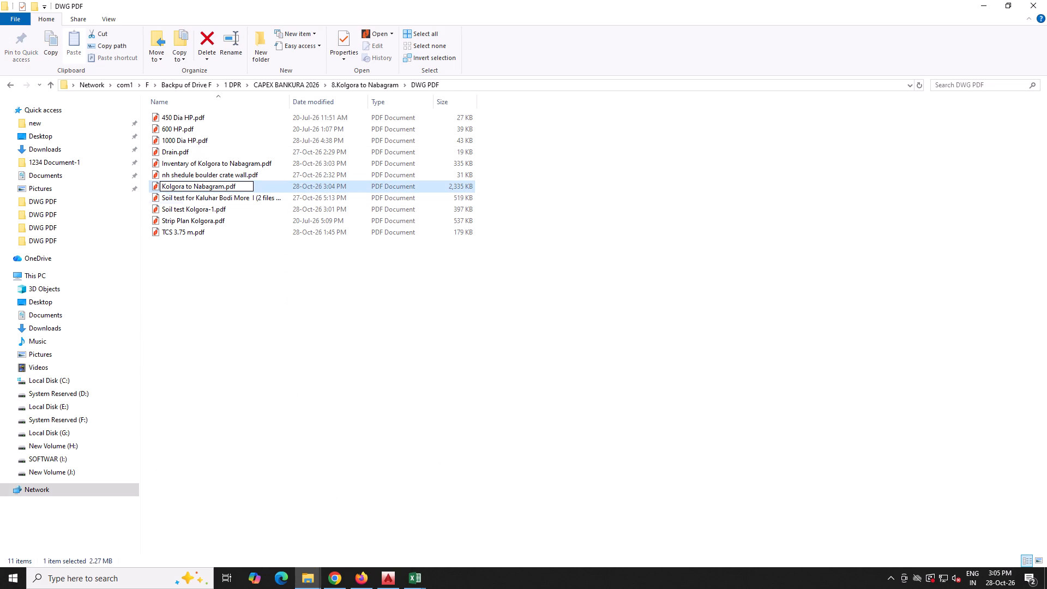
pyautogui.click(248, 287)
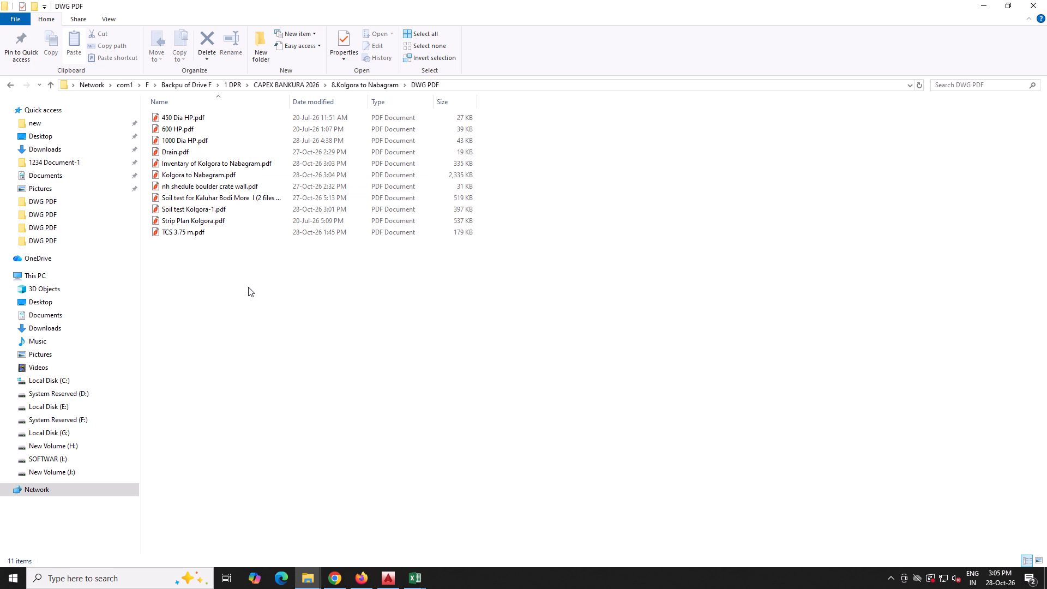
# Open the Photo subfolder inside the Kolgora to Nabagram project's PMGSY folder.
pyautogui.click(354, 79)
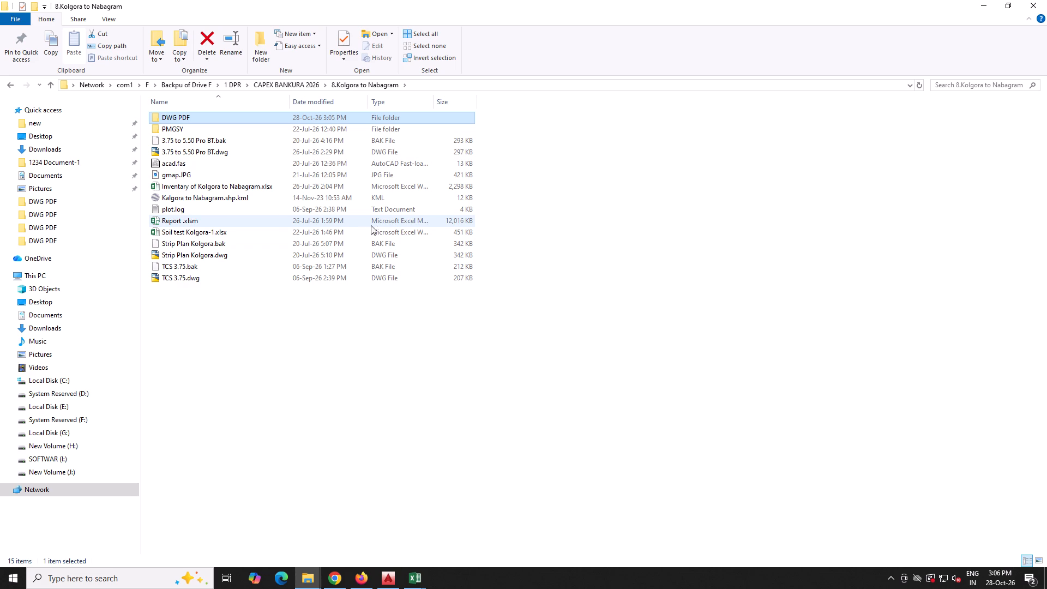
pyautogui.doubleClick(215, 125)
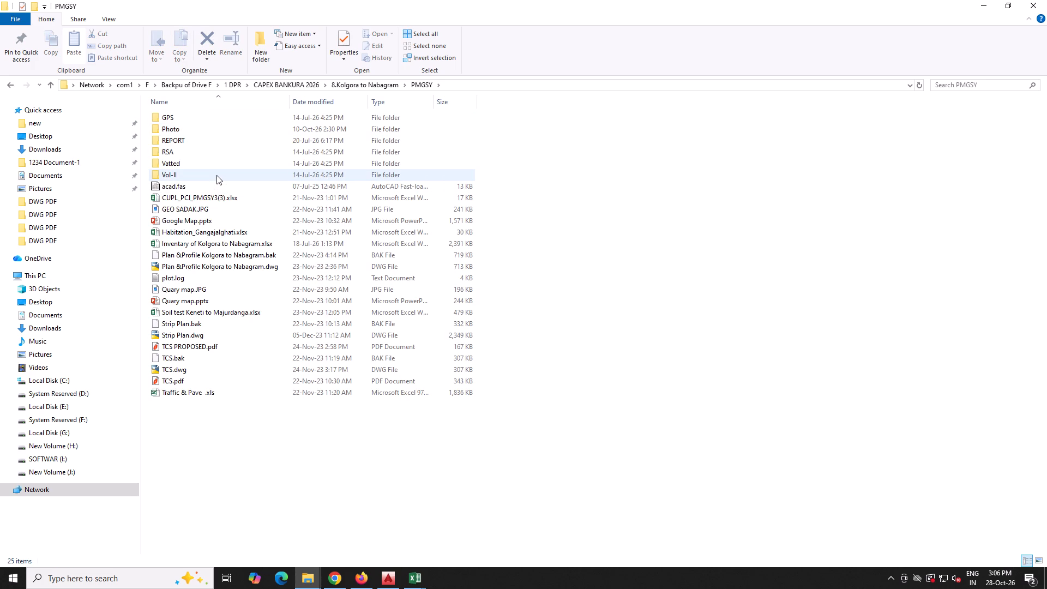
pyautogui.doubleClick(206, 134)
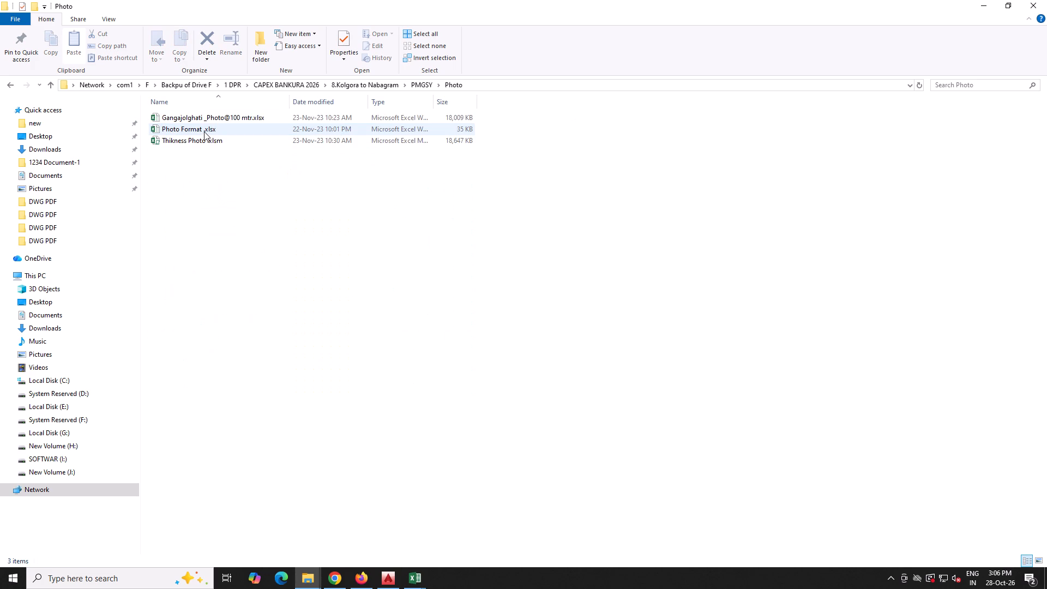
# Open the Gangajolghati _Photo@100 mtr.xlsx workbook and look through the last chainage photos on its Total_Photo sheet.
pyautogui.doubleClick(216, 116)
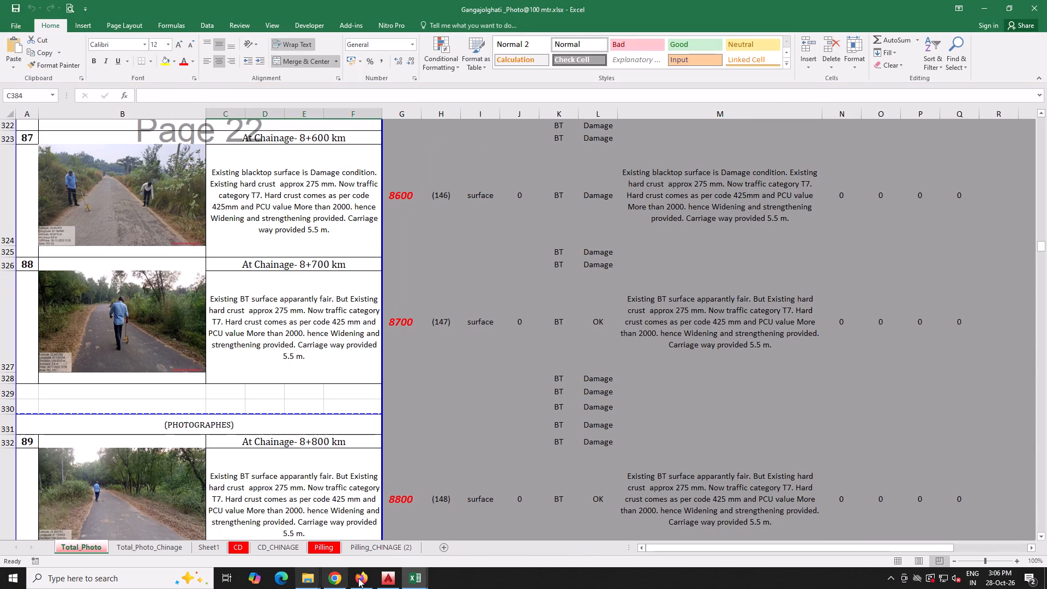
pyautogui.click(409, 584)
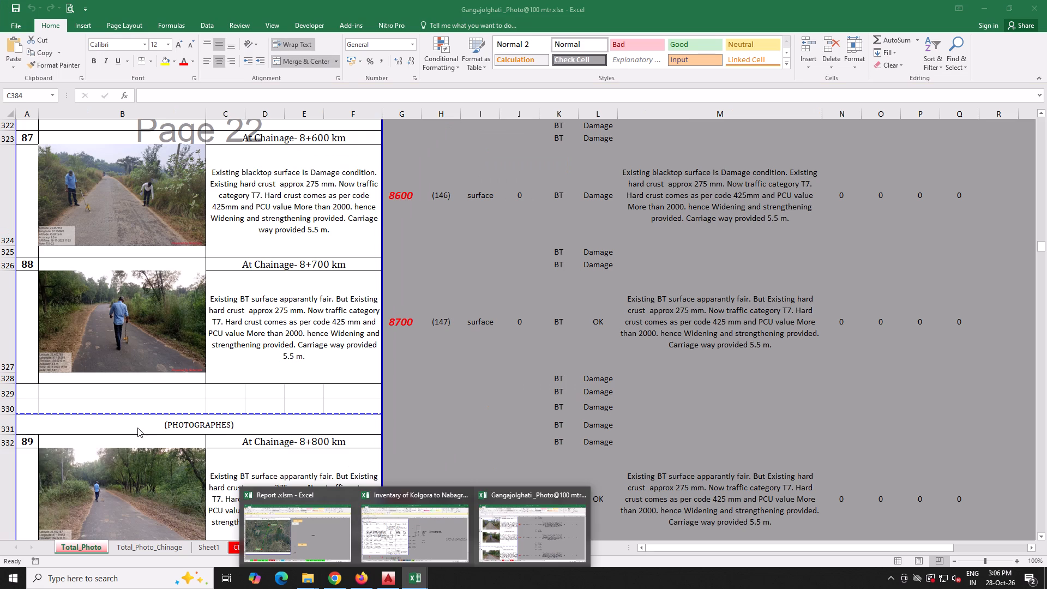
pyautogui.click(137, 428)
pyautogui.scroll(-16, 149, 430)
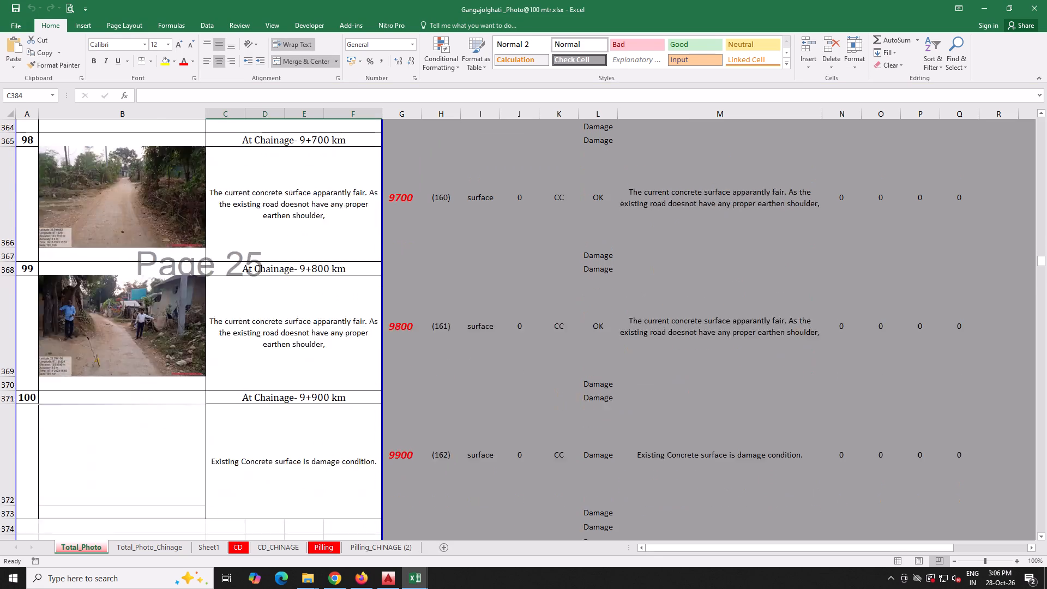
pyautogui.scroll(-6, 151, 430)
pyautogui.scroll(4, 151, 430)
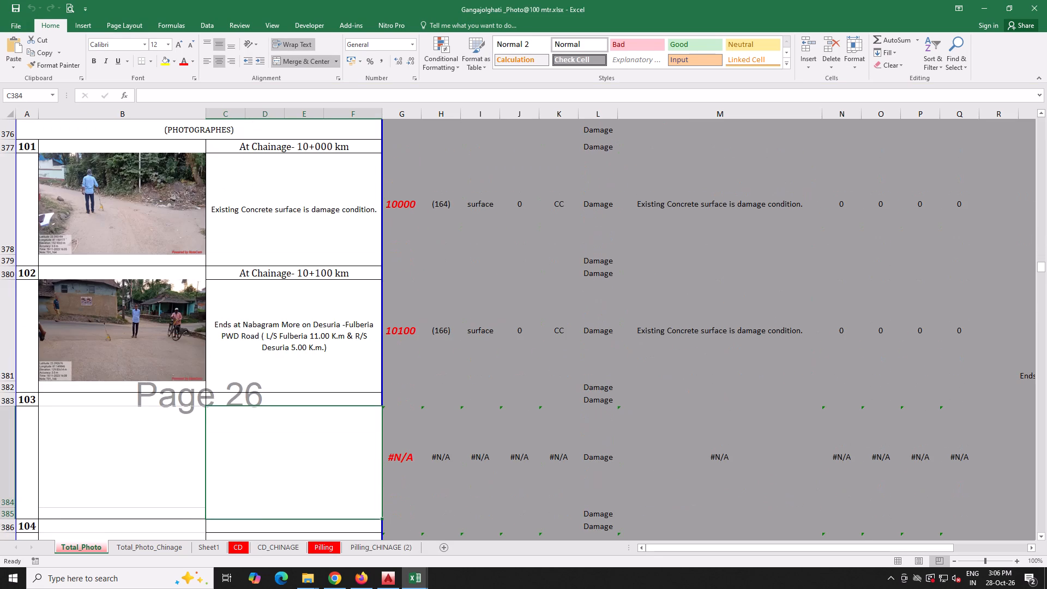
# Publish the Total_Photo sheet as Gangajolghati _Photo@100 mtr.pdf in the 8.Kolgora to Nabagram project's DWG PDF folder.
pyautogui.click(10, 22)
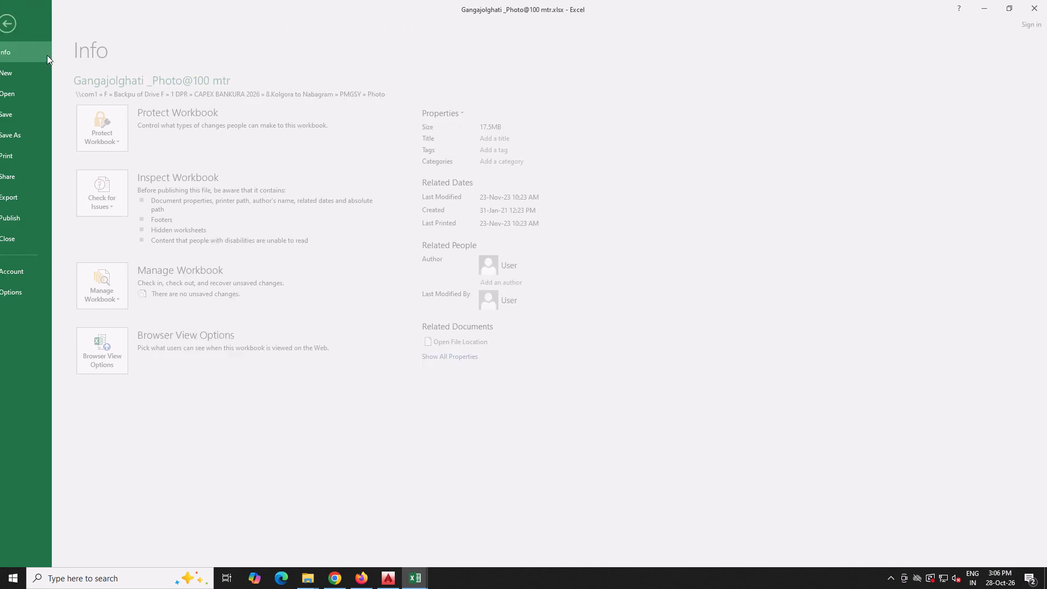
pyautogui.click(32, 201)
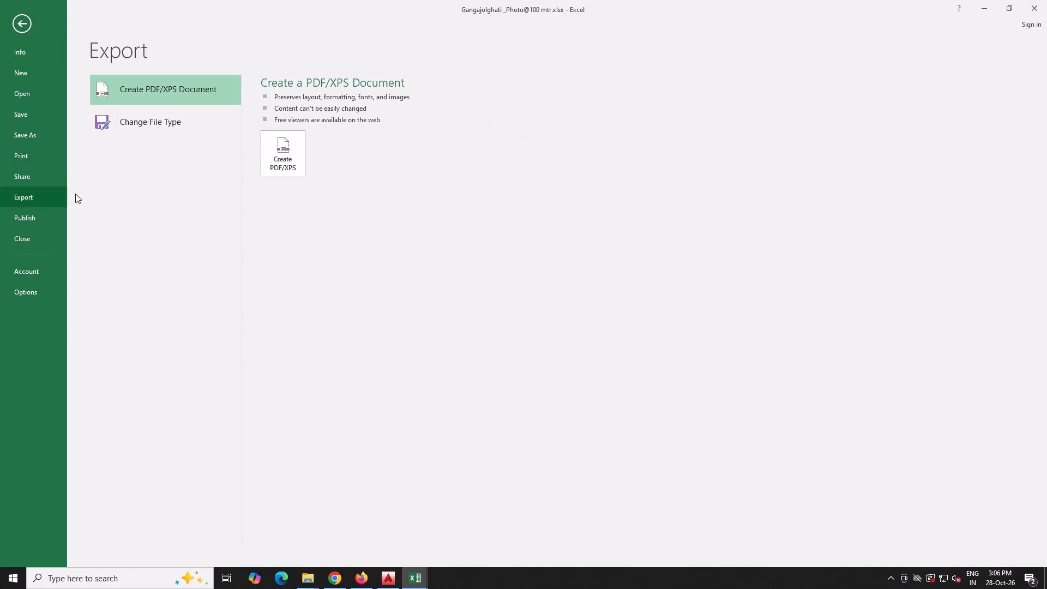
pyautogui.click(267, 154)
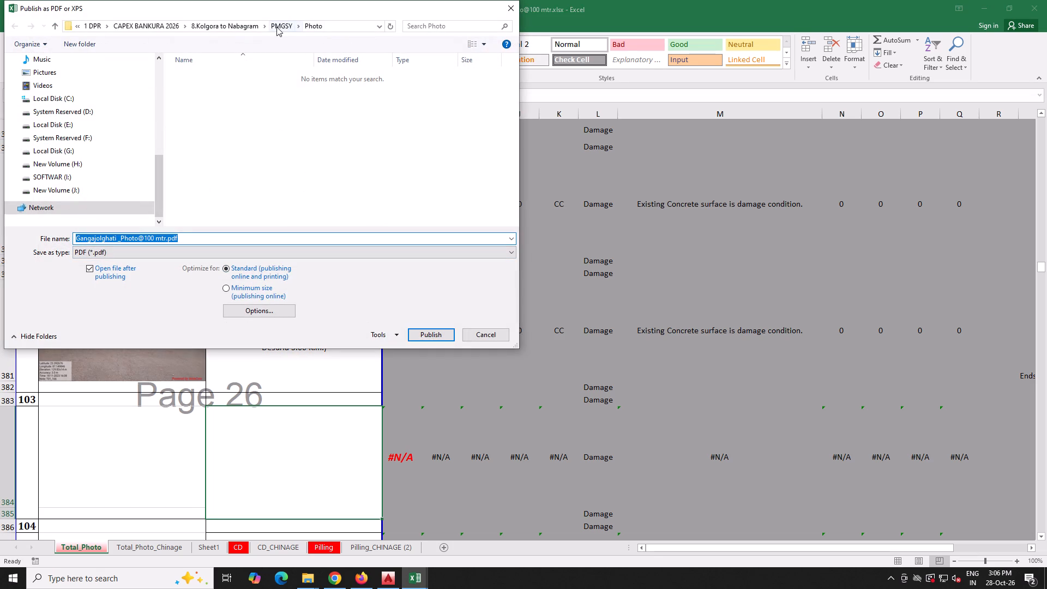
pyautogui.click(248, 25)
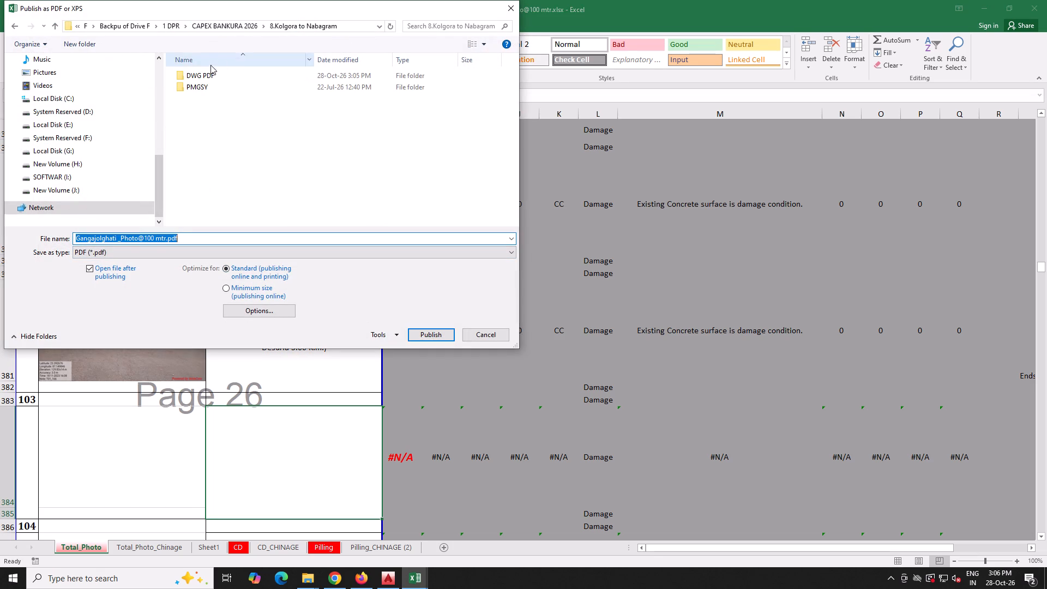
pyautogui.doubleClick(206, 77)
pyautogui.click(422, 340)
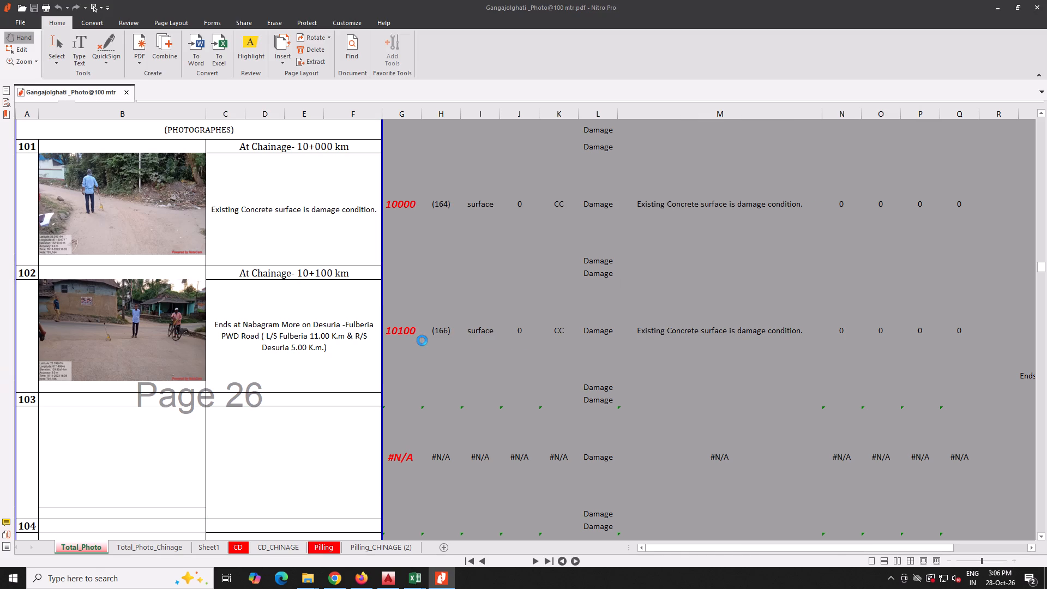
# Close the published photo PDF in Nitro Pro and the photo workbook in Excel.
pyautogui.click(1036, 5)
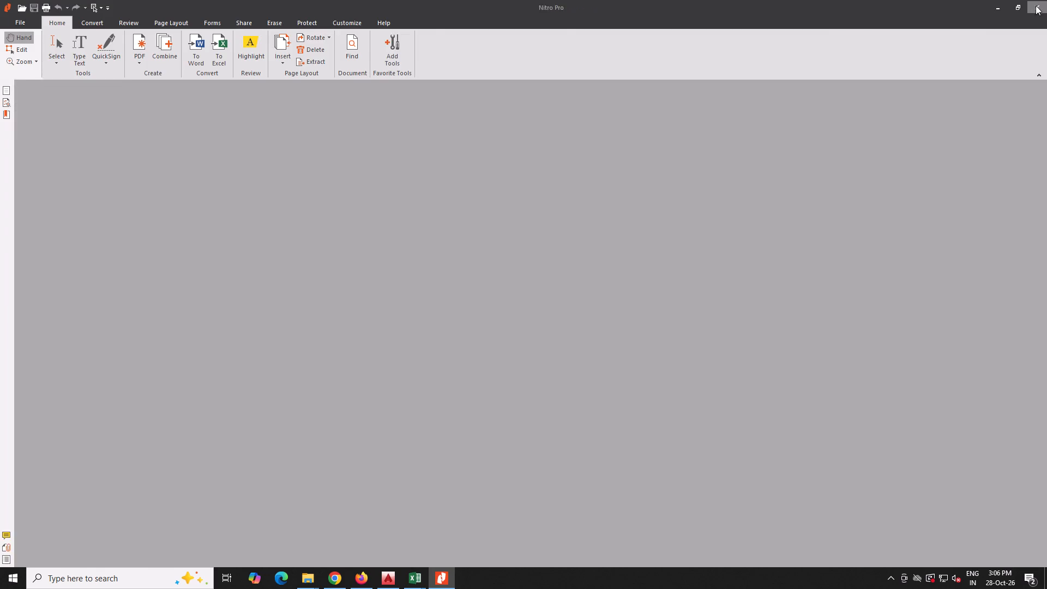
pyautogui.click(1046, 0)
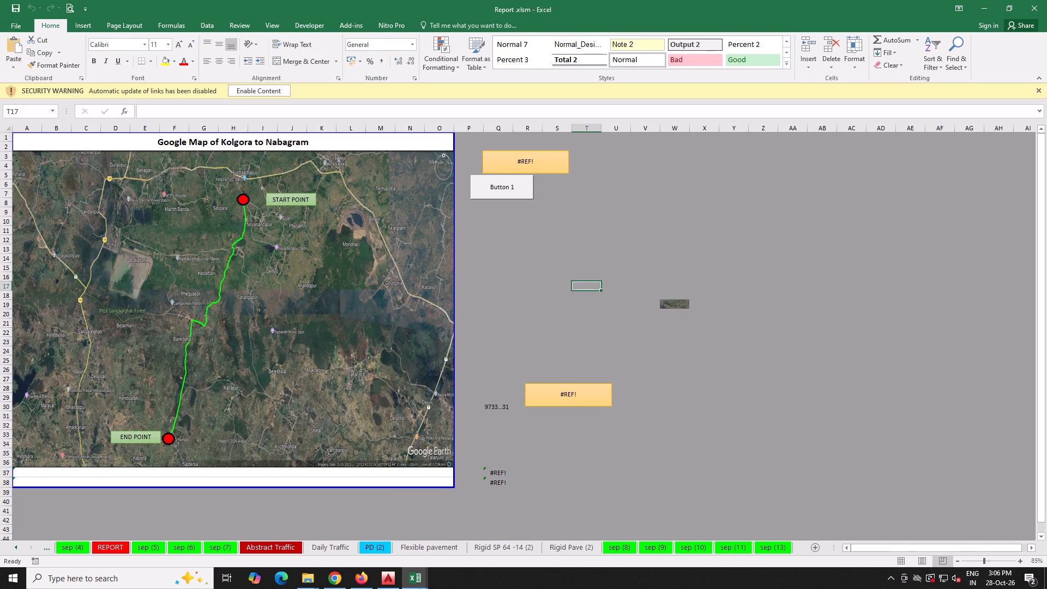
# Close the Report .xlsm workbook and return to the Photo folder in File Explorer.
pyautogui.moveTo(988, 6); pyautogui.dragTo(522, 419)
pyautogui.click(310, 580)
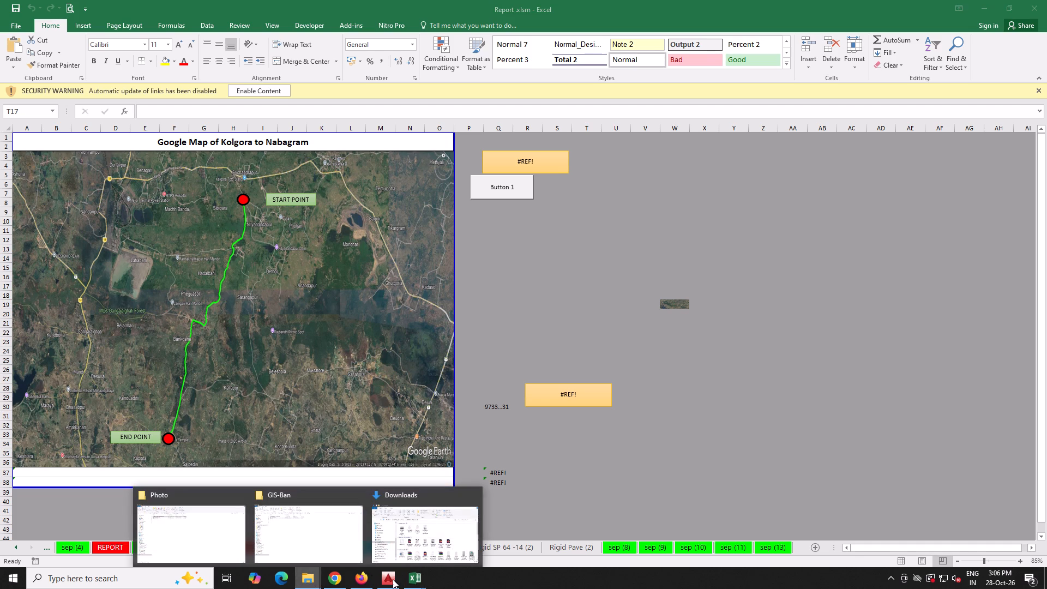
pyautogui.click(418, 582)
pyautogui.click(360, 530)
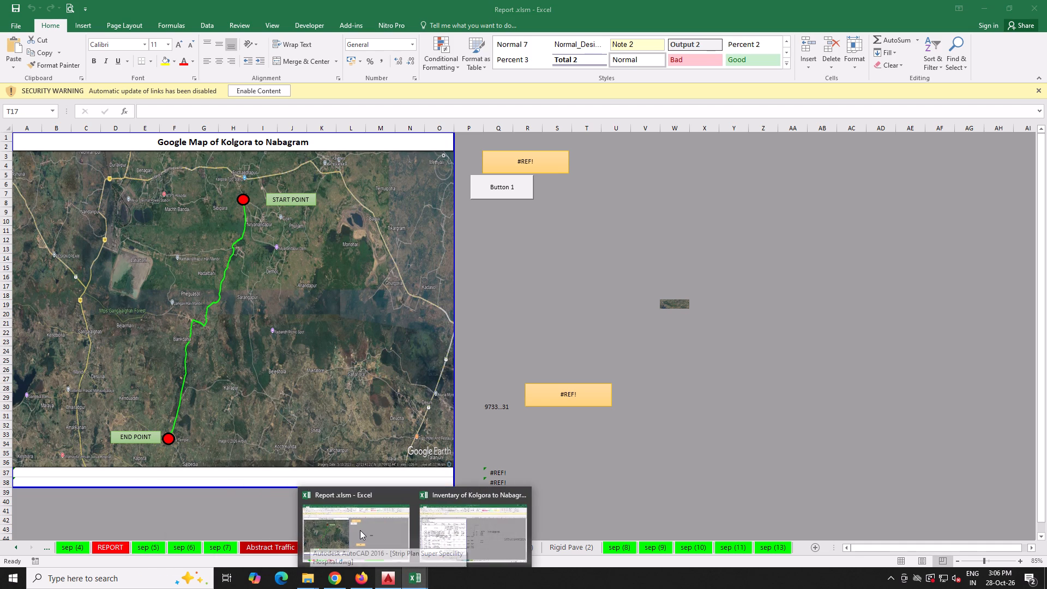
pyautogui.click(1046, 0)
pyautogui.click(529, 298)
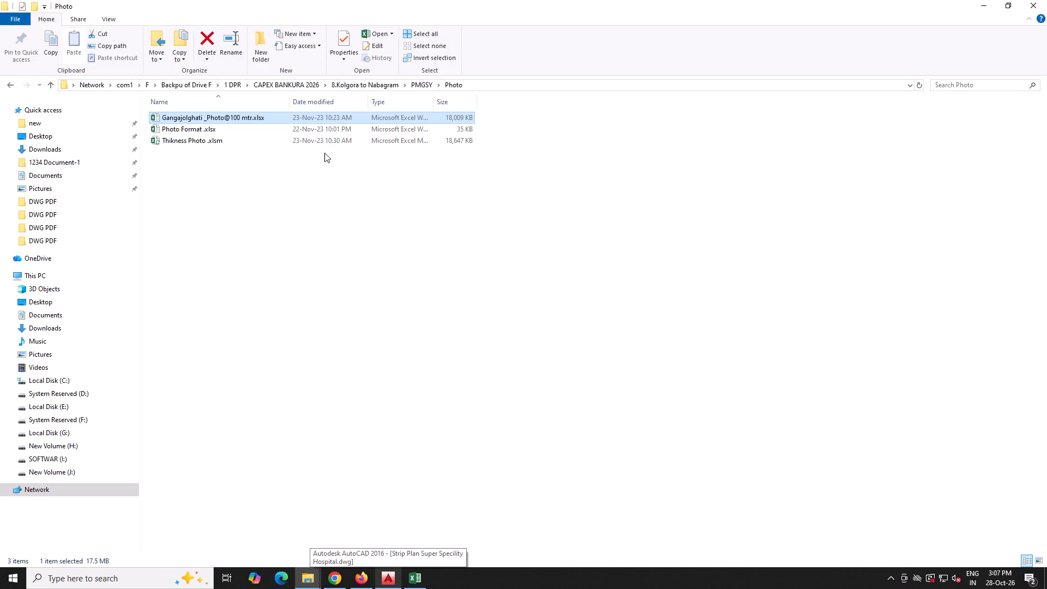
# Check the REPORT subfolder in PMGSY, and open the DWG PDF folder of 8.Kolgora to Nabagram.
pyautogui.click(429, 84)
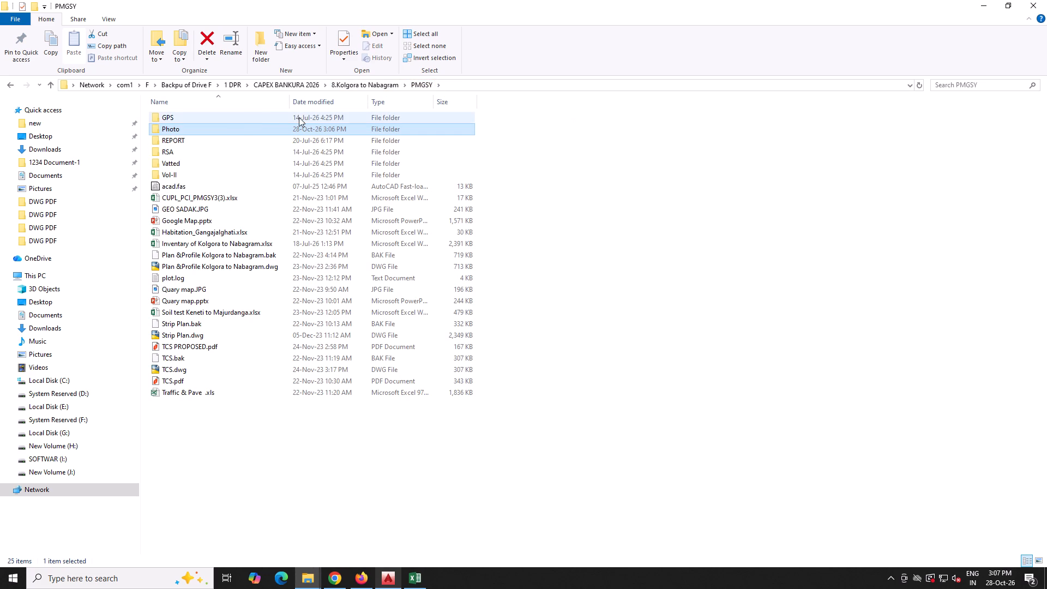
pyautogui.doubleClick(205, 143)
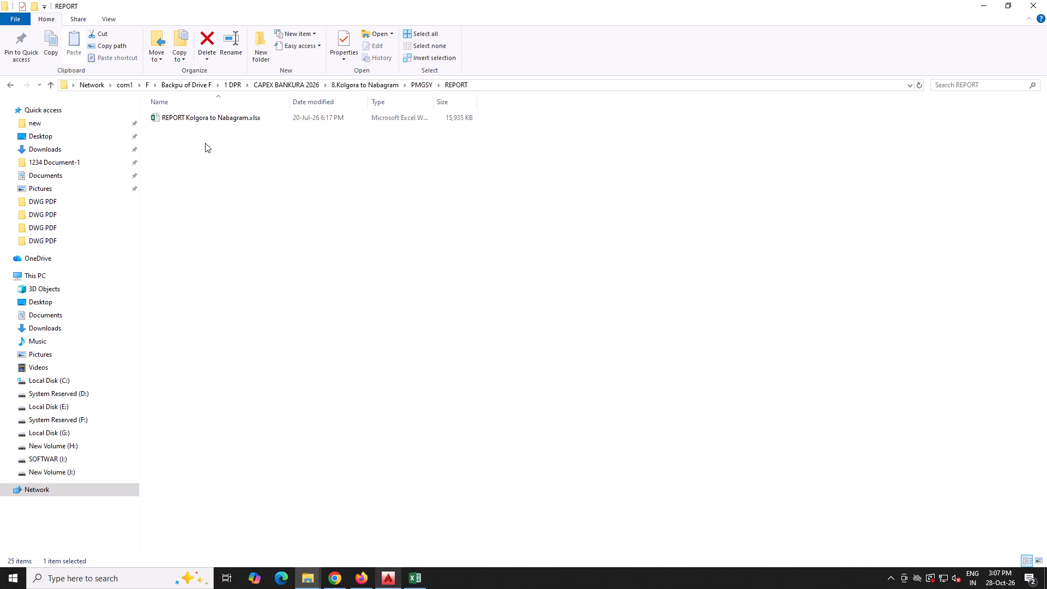
pyautogui.click(429, 87)
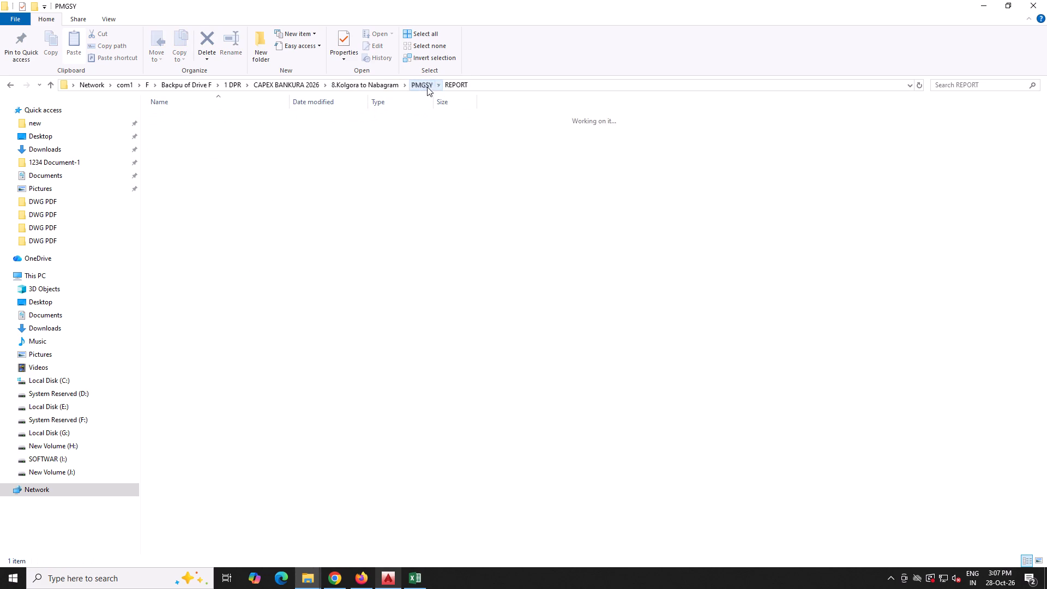
pyautogui.click(377, 85)
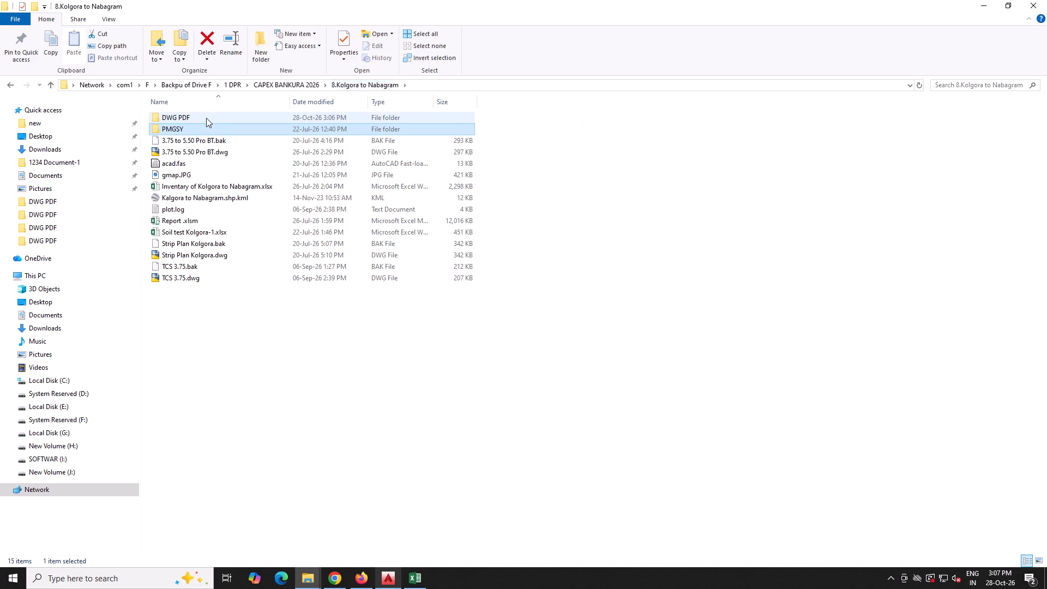
pyautogui.doubleClick(206, 118)
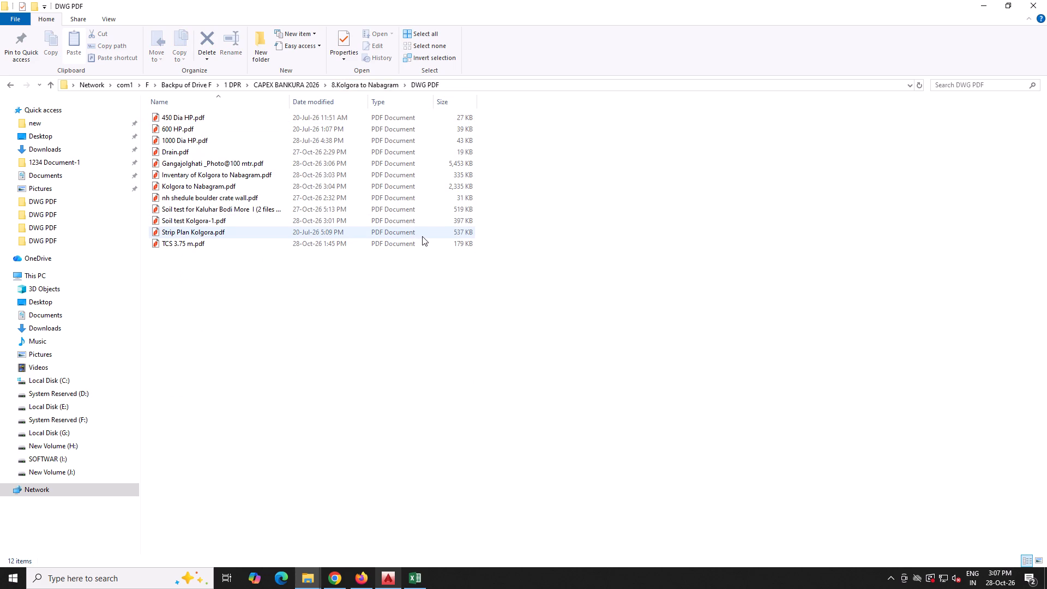
# Open Kolgora to Nabagram.pdf in Nitro Pro and look through its pages up to the Geotag Photographes divider.
pyautogui.click(202, 190)
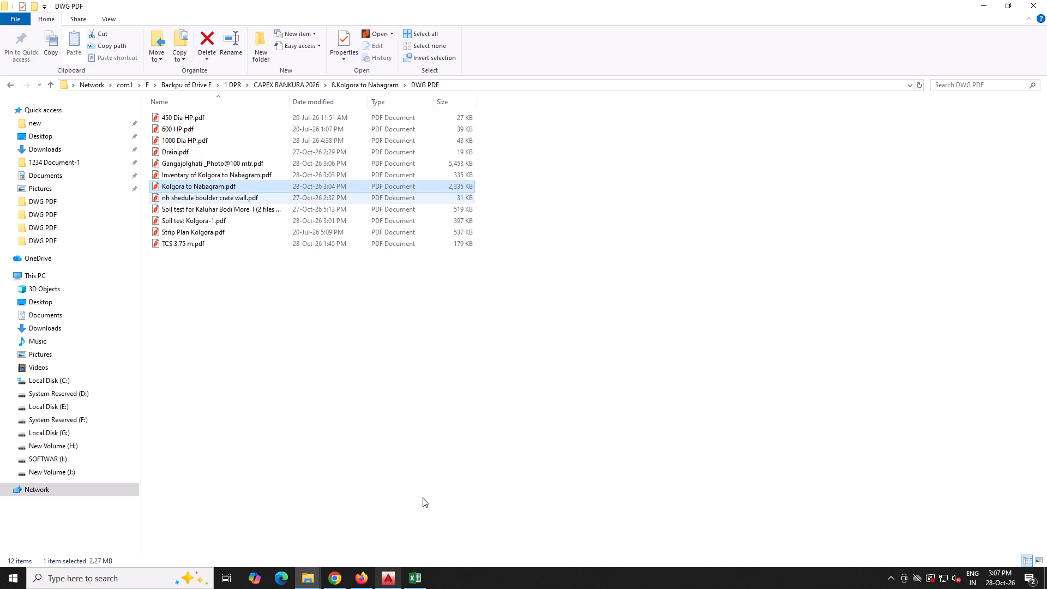
pyautogui.doubleClick(191, 186)
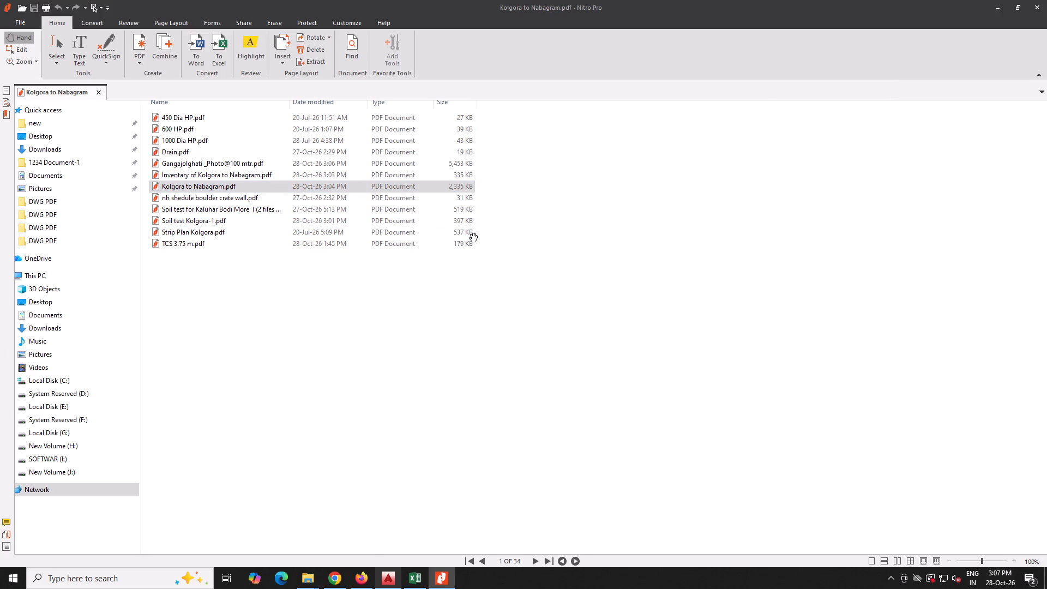
pyautogui.scroll(-18, 529, 399)
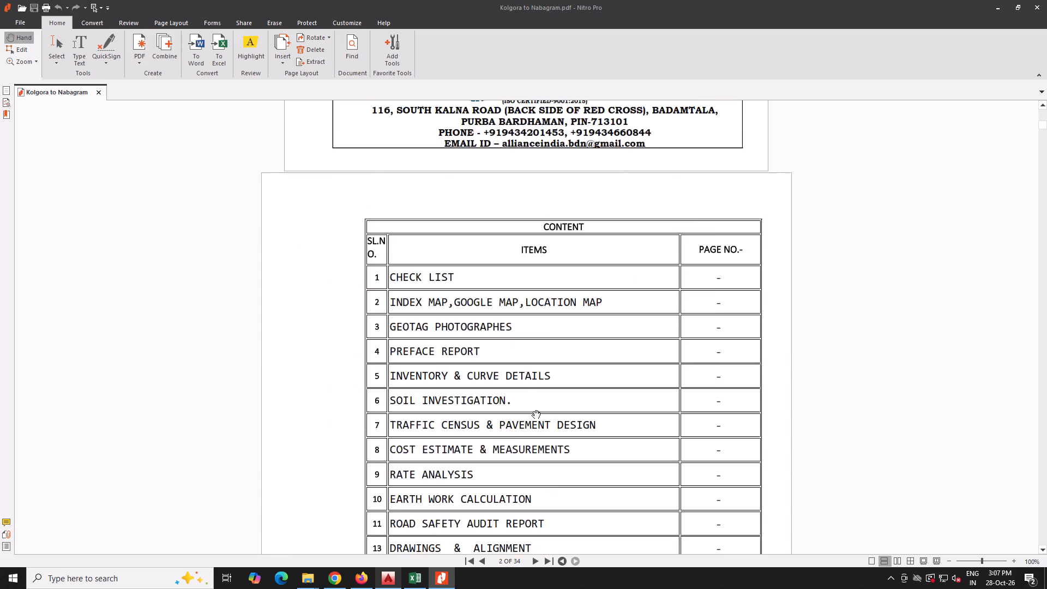
pyautogui.scroll(-20, 532, 410)
pyautogui.scroll(-20, 532, 410)
pyautogui.scroll(-2, 532, 410)
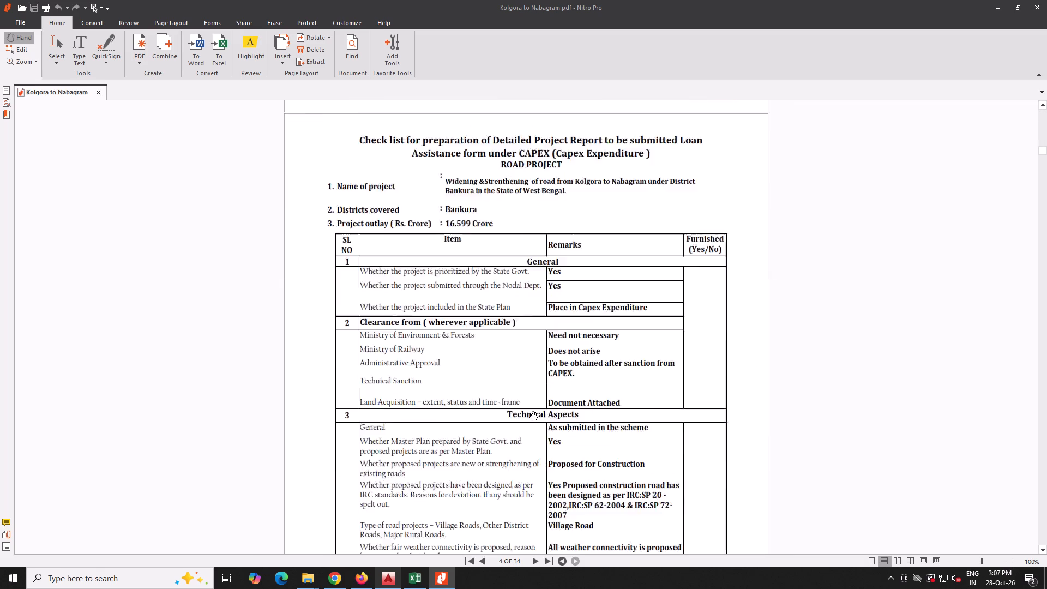
pyautogui.scroll(-20, 530, 412)
pyautogui.scroll(1, 530, 411)
pyautogui.scroll(-20, 530, 411)
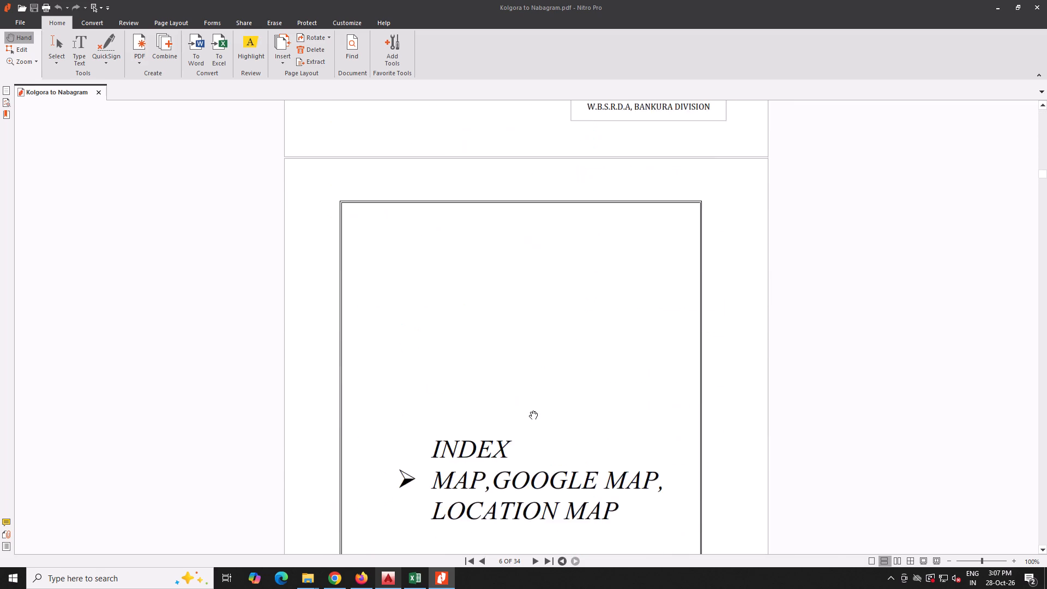
pyautogui.scroll(-20, 529, 411)
pyautogui.scroll(-20, 529, 411)
pyautogui.scroll(-2, 529, 411)
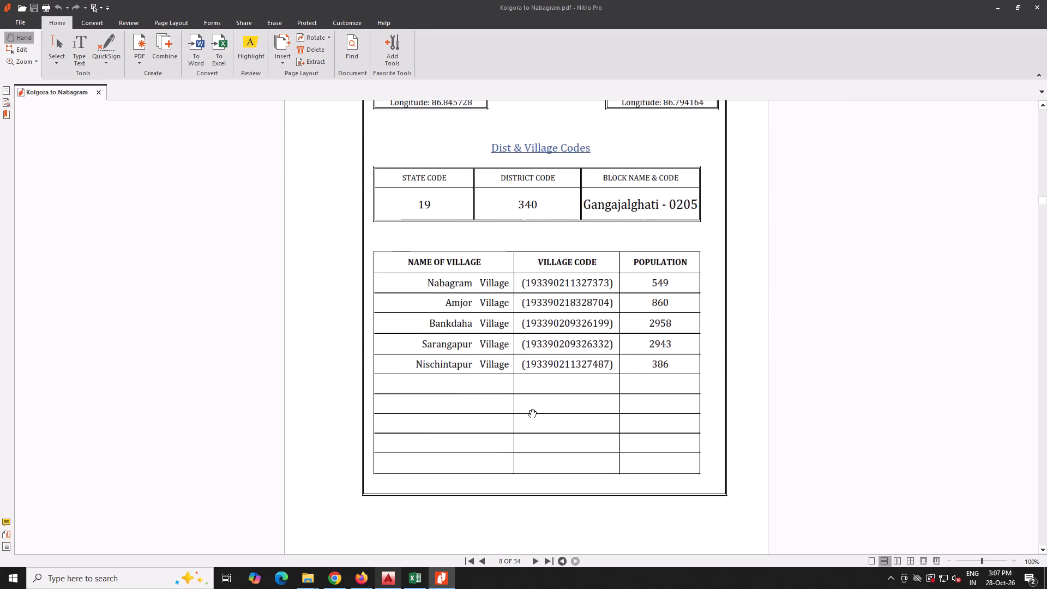
pyautogui.scroll(-4, 528, 409)
pyautogui.scroll(1, 528, 410)
pyautogui.scroll(-11, 528, 410)
pyautogui.scroll(1, 528, 409)
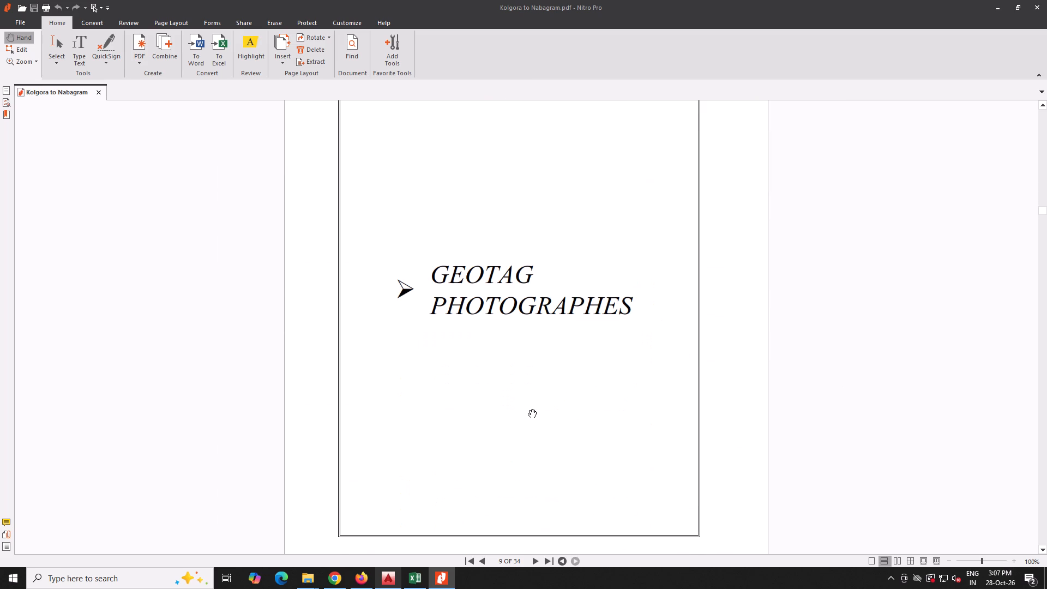
# Insert Strip Plan Kolgora.pdf from the project's DWG PDF folder just before the Geotag Photographes divider and check its placement.
pyautogui.click(284, 45)
pyautogui.click(305, 74)
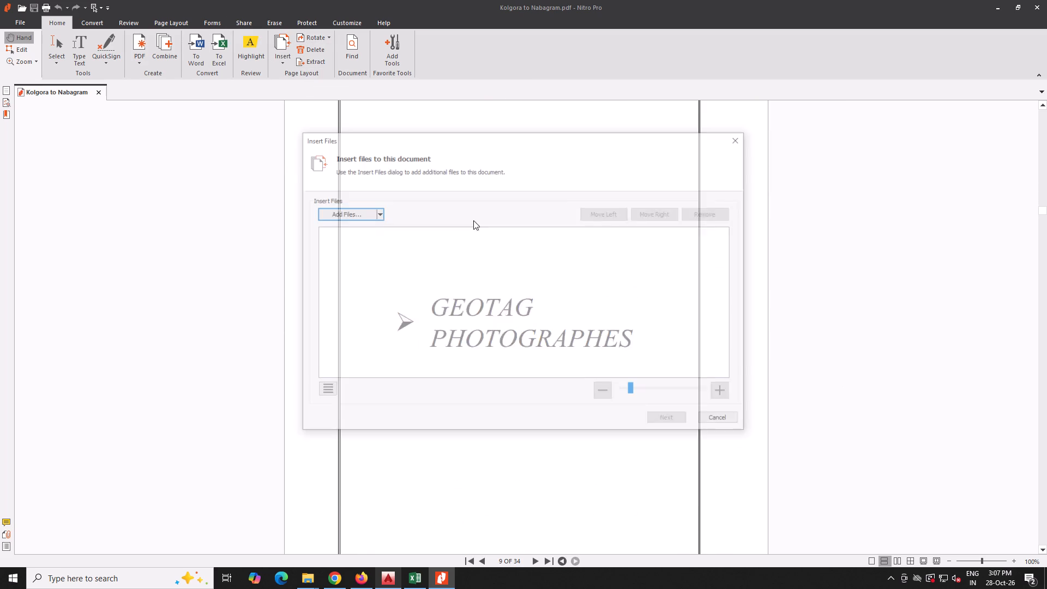
pyautogui.click(371, 210)
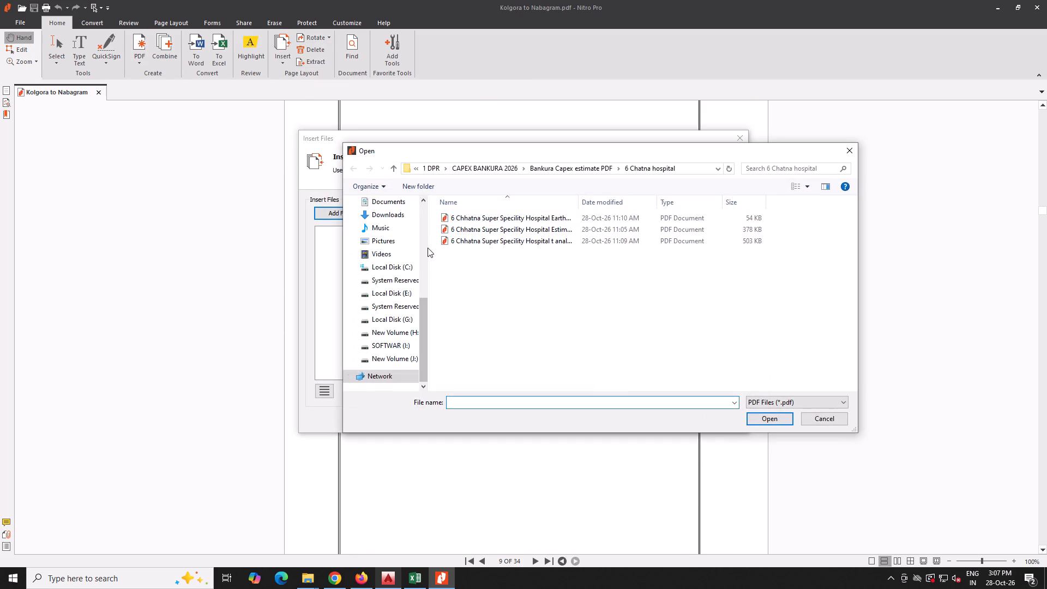
pyautogui.click(506, 164)
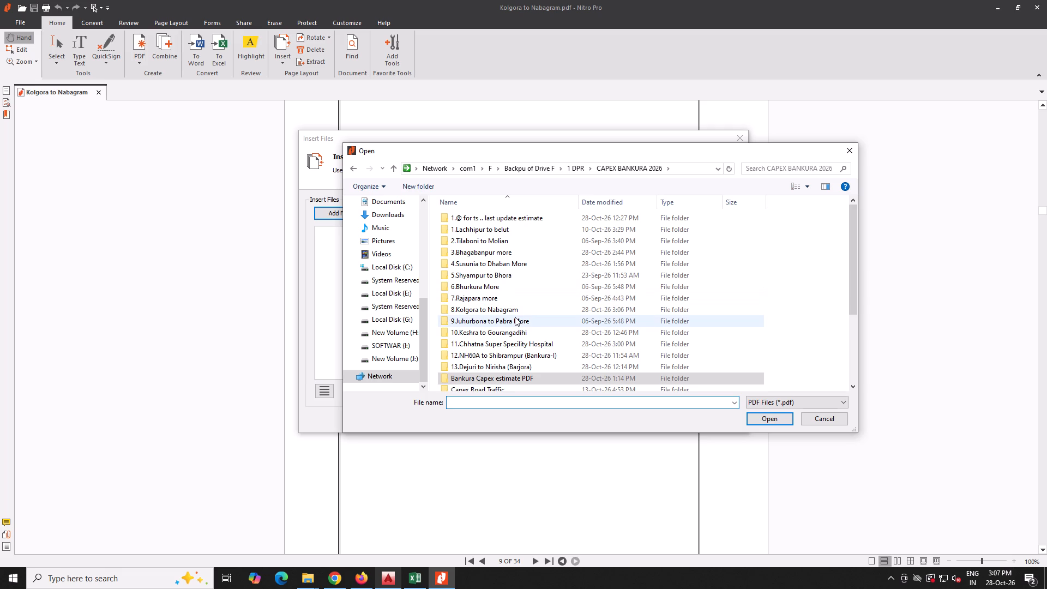
pyautogui.doubleClick(513, 310)
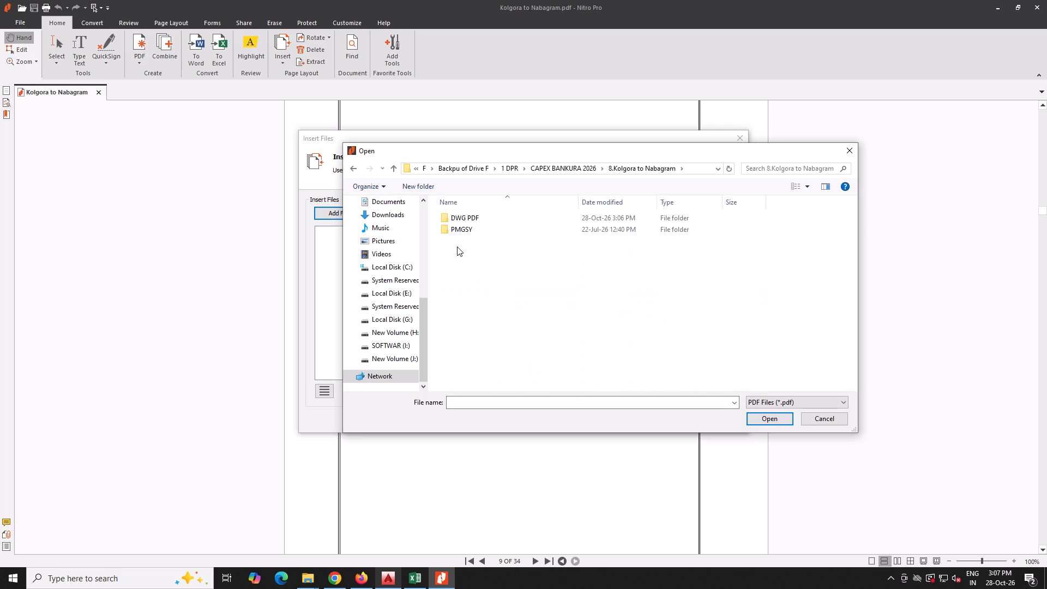
pyautogui.doubleClick(471, 218)
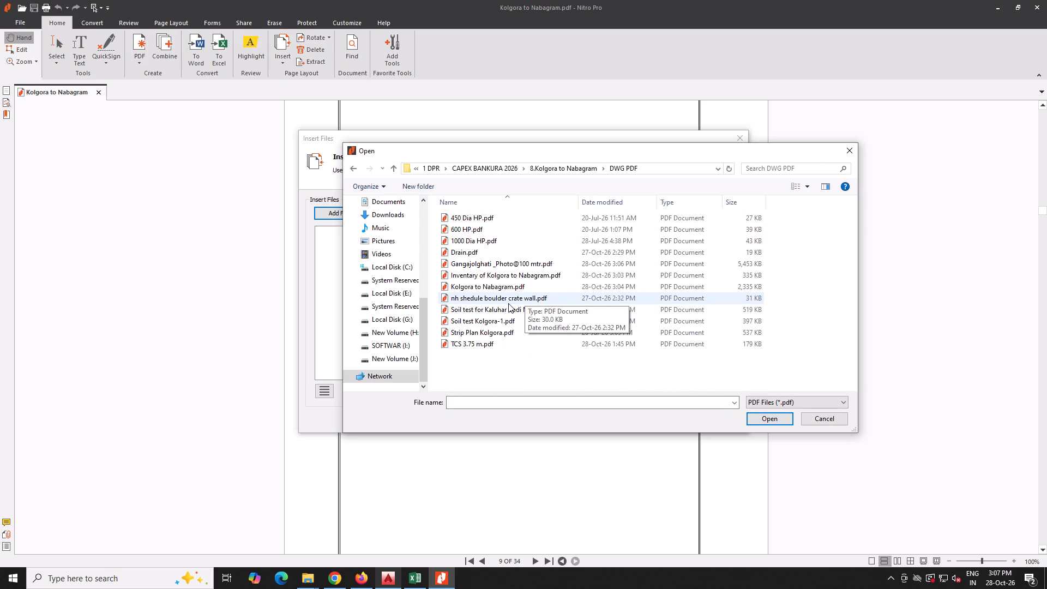
pyautogui.doubleClick(486, 332)
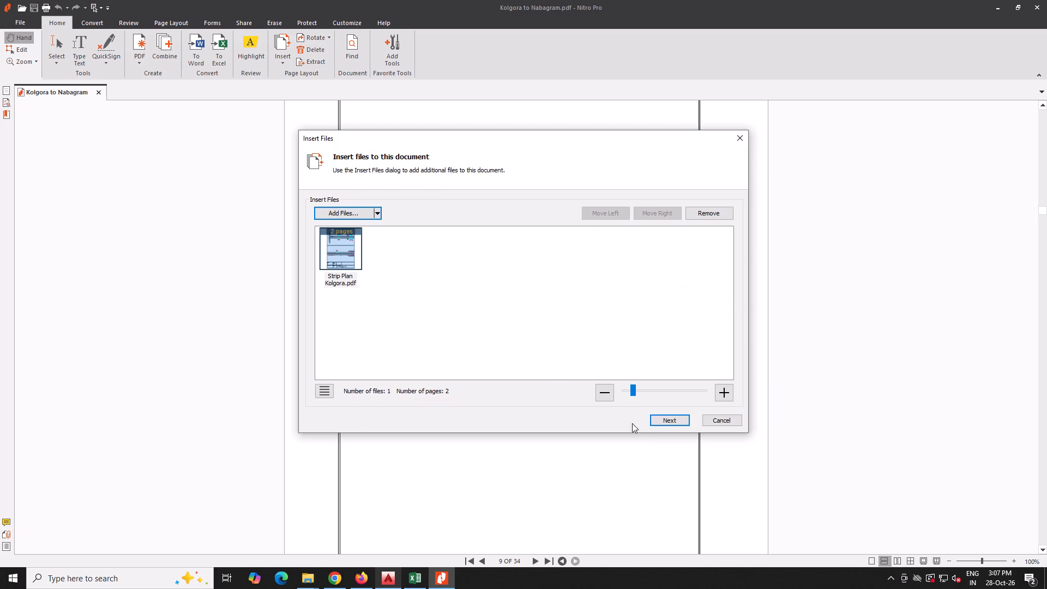
pyautogui.click(664, 421)
pyautogui.click(541, 365)
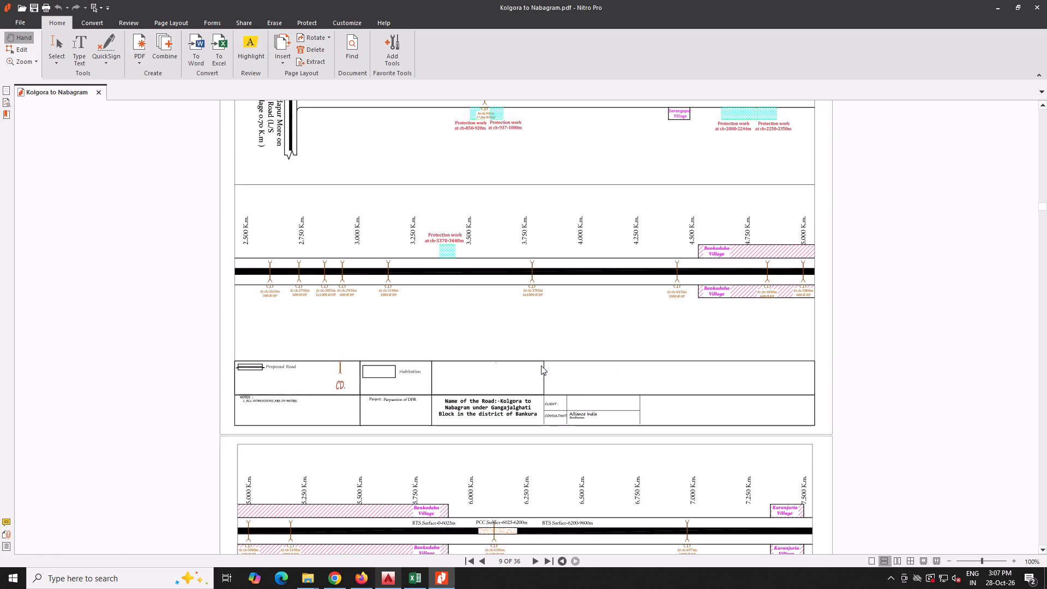
pyautogui.scroll(-20, 541, 364)
pyautogui.scroll(-13, 541, 364)
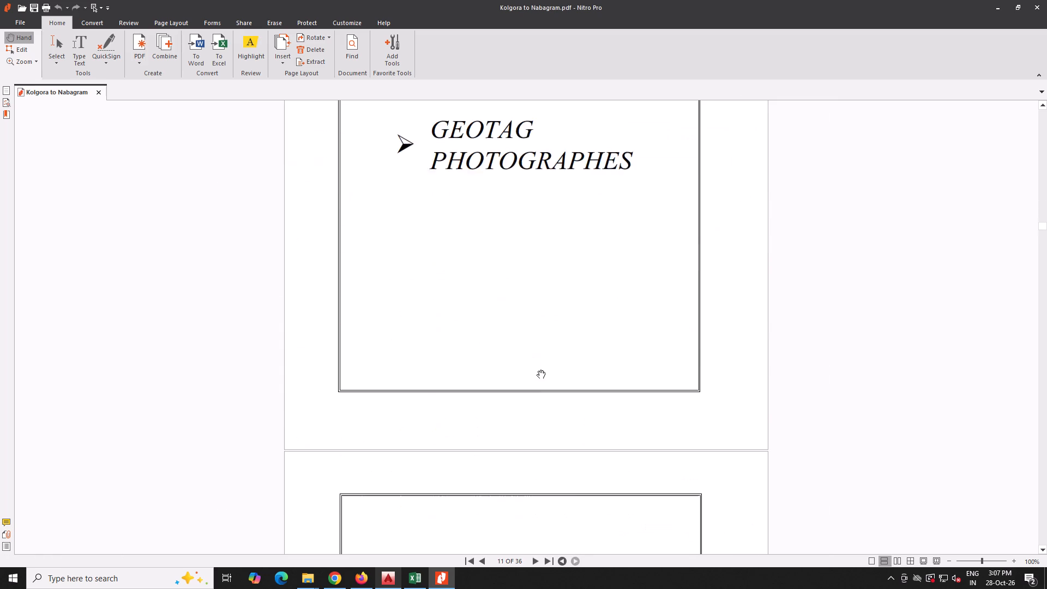
# Insert all pages of Gangajolghati _Photo@100 mtr.pdf from the DWG PDF folder just before the Preface Report divider.
pyautogui.scroll(-11, 537, 370)
pyautogui.click(290, 58)
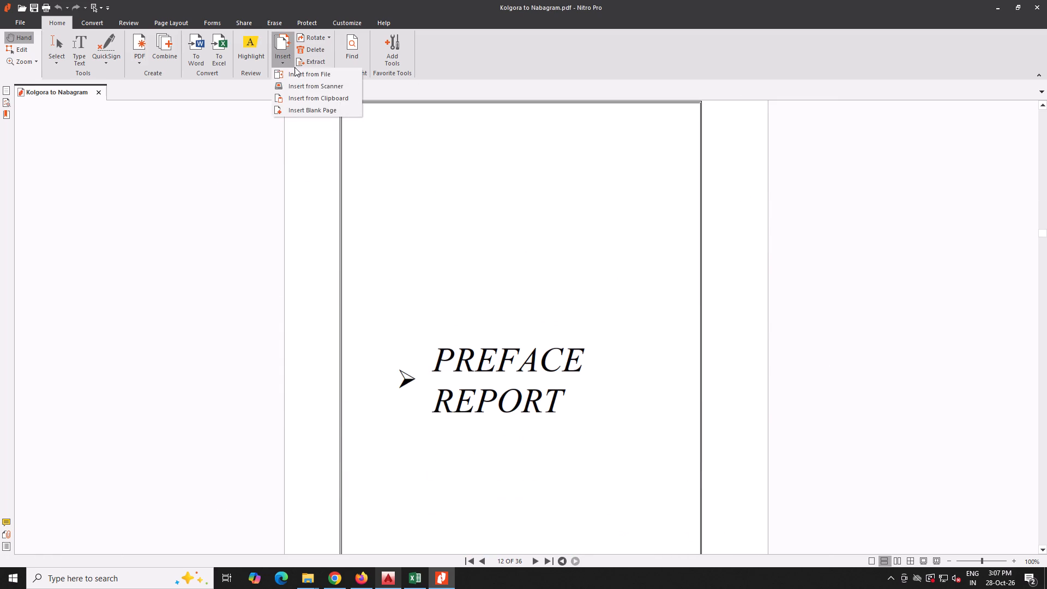
pyautogui.click(295, 71)
pyautogui.click(328, 217)
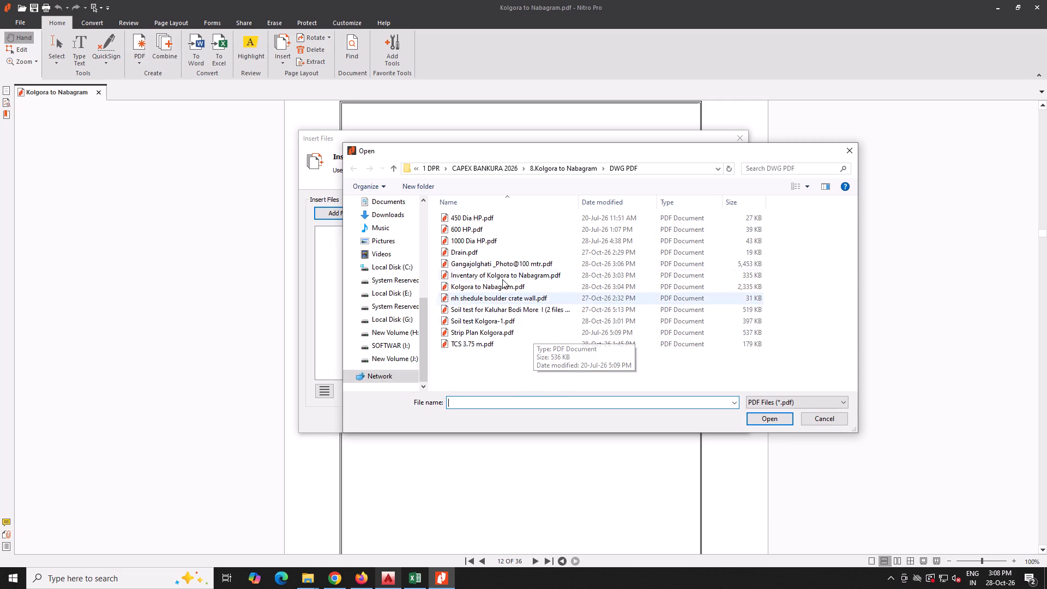
pyautogui.doubleClick(500, 261)
pyautogui.click(663, 420)
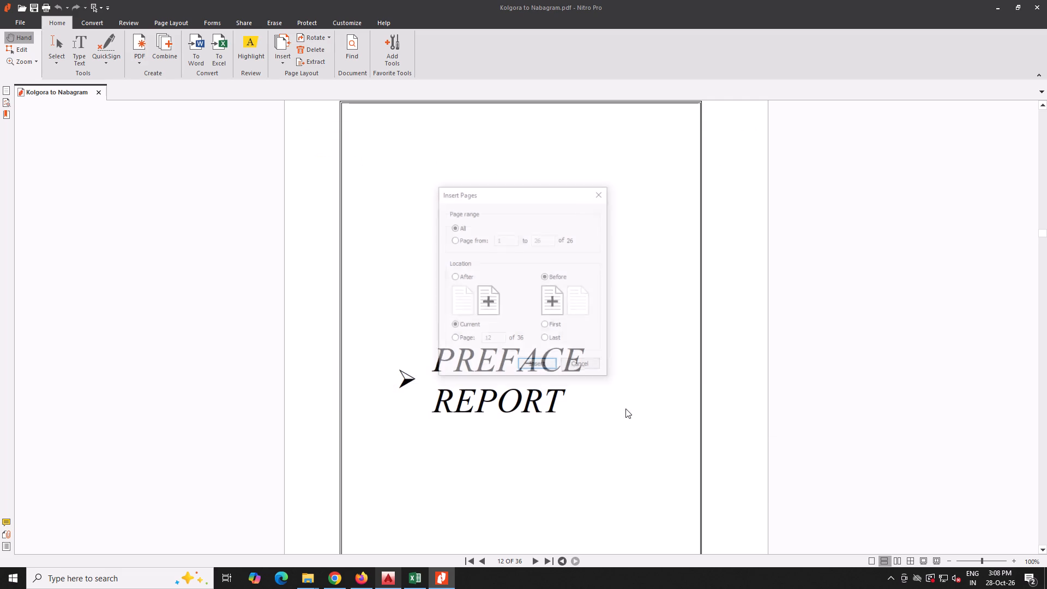
pyautogui.click(540, 370)
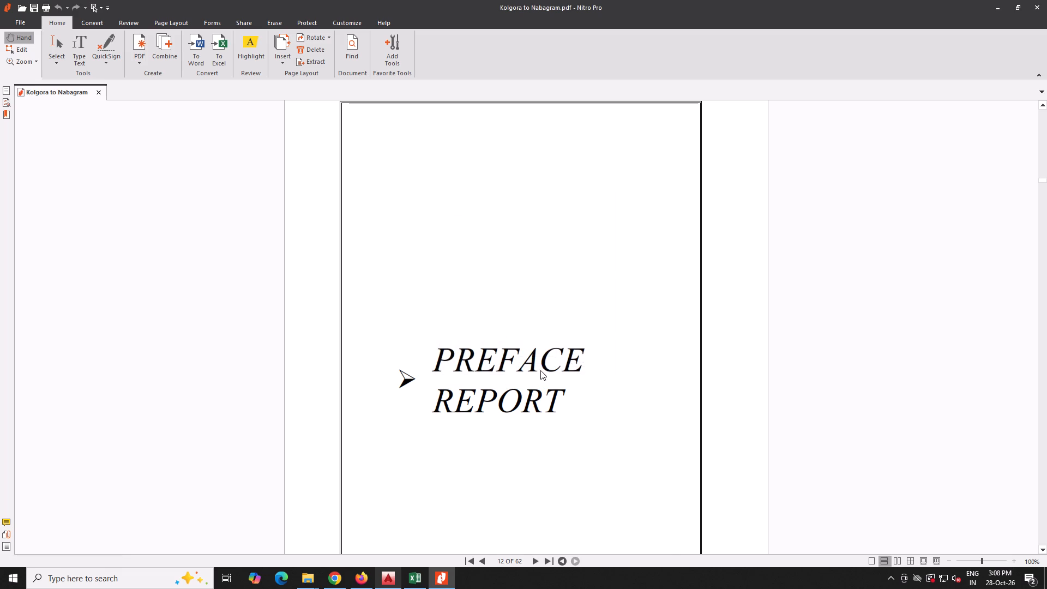
# Look through the inserted geotag photograph pages from the first chainage to the last, up to the Preface Report divider.
pyautogui.scroll(-20, 544, 368)
pyautogui.scroll(-8, 544, 368)
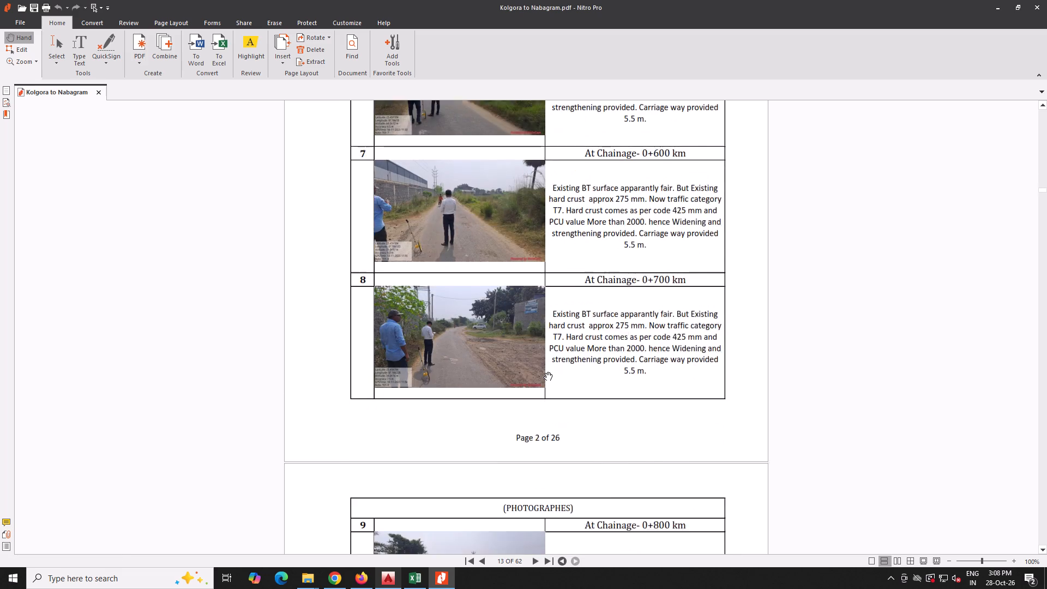
pyautogui.scroll(-20, 544, 372)
pyautogui.scroll(-20, 544, 372)
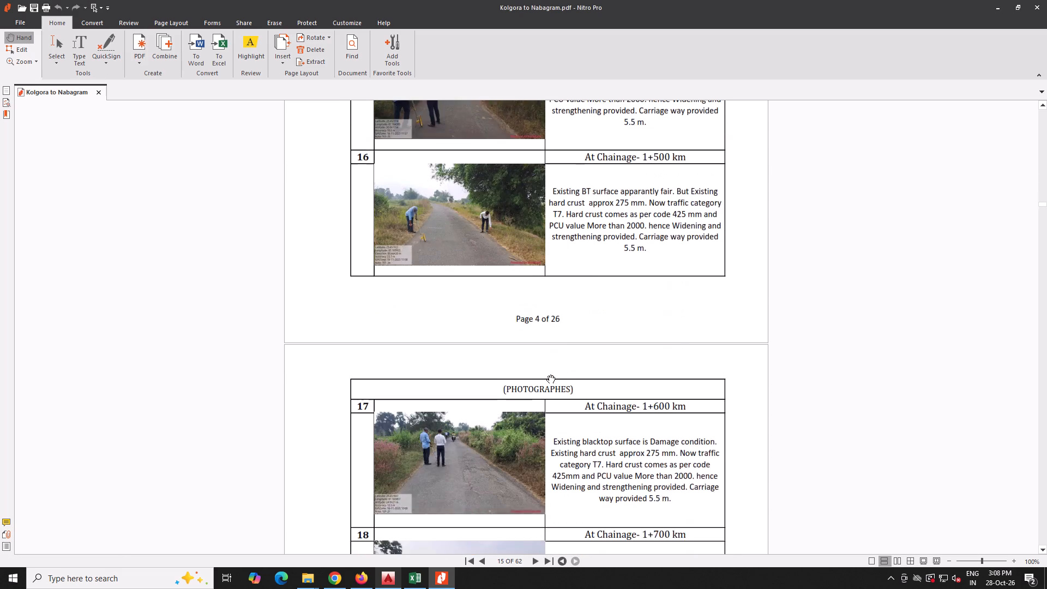
pyautogui.scroll(-20, 547, 375)
pyautogui.scroll(-20, 547, 375)
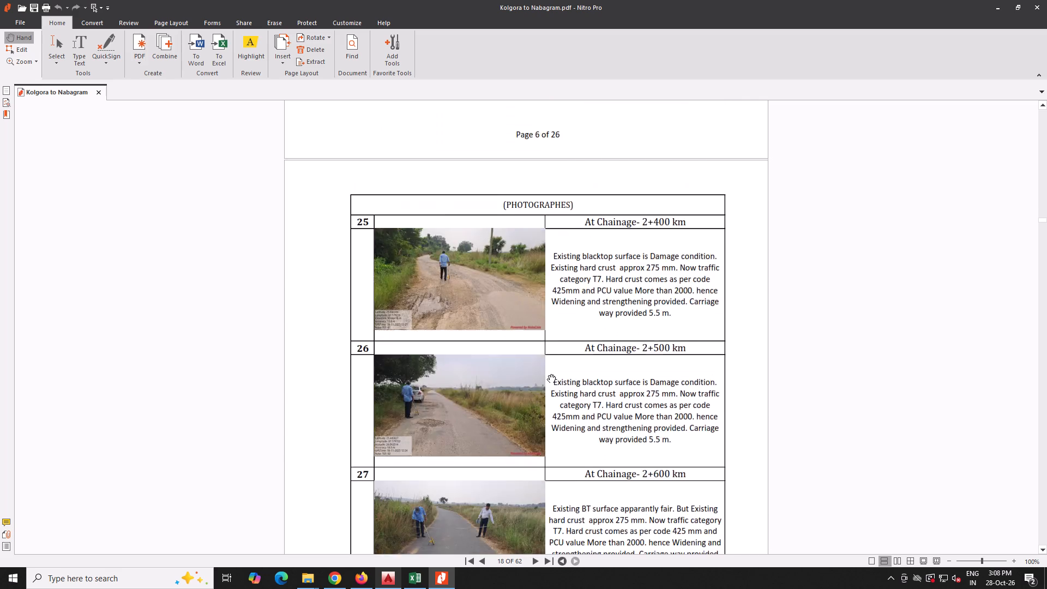
pyautogui.scroll(-20, 547, 374)
pyautogui.scroll(-20, 547, 374)
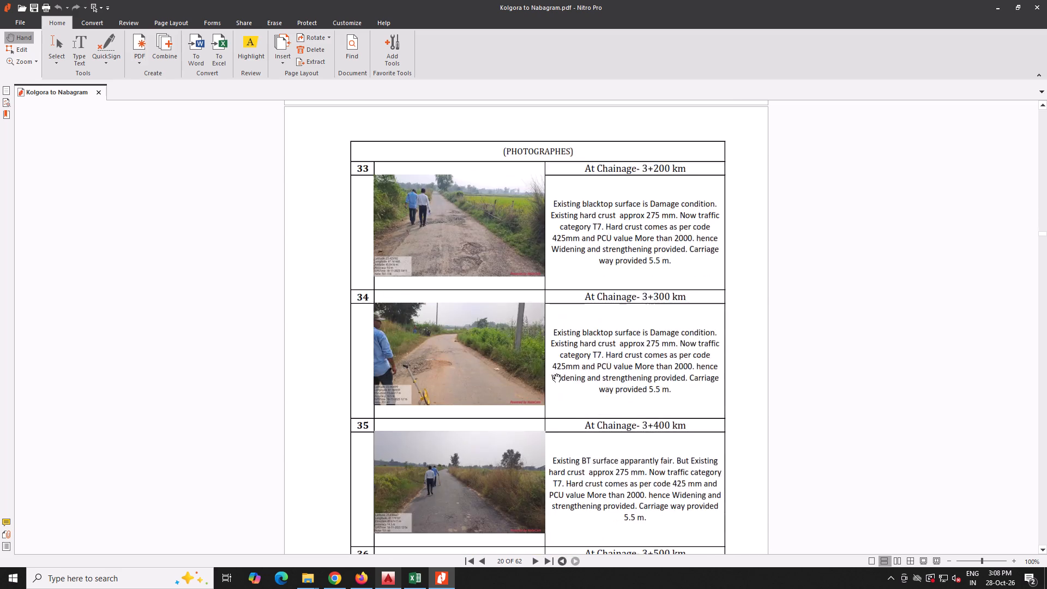
pyautogui.scroll(-20, 553, 374)
pyautogui.scroll(-20, 553, 374)
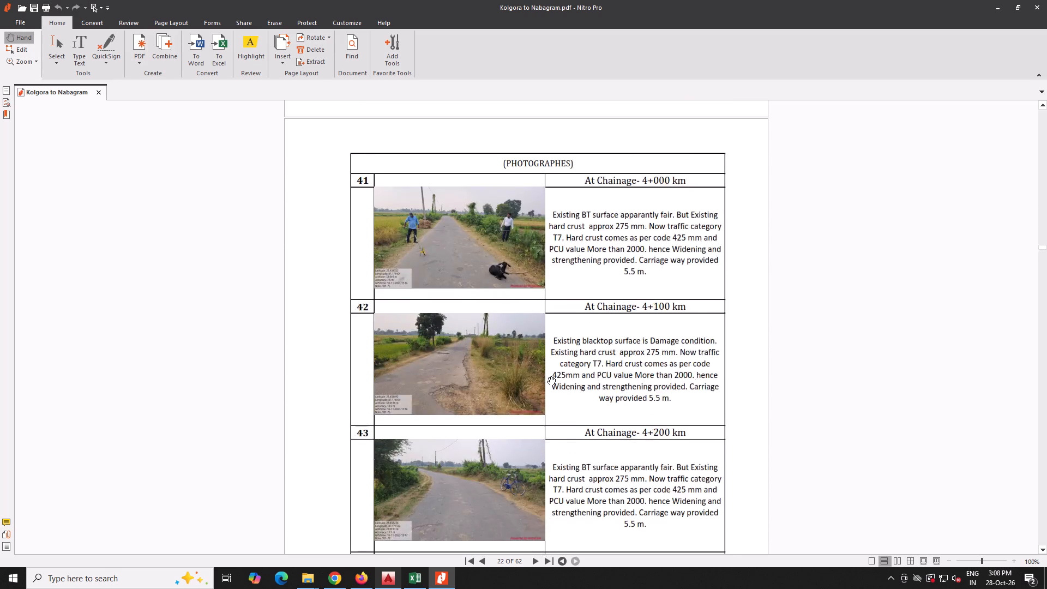
pyautogui.scroll(-20, 547, 376)
pyautogui.scroll(-20, 547, 376)
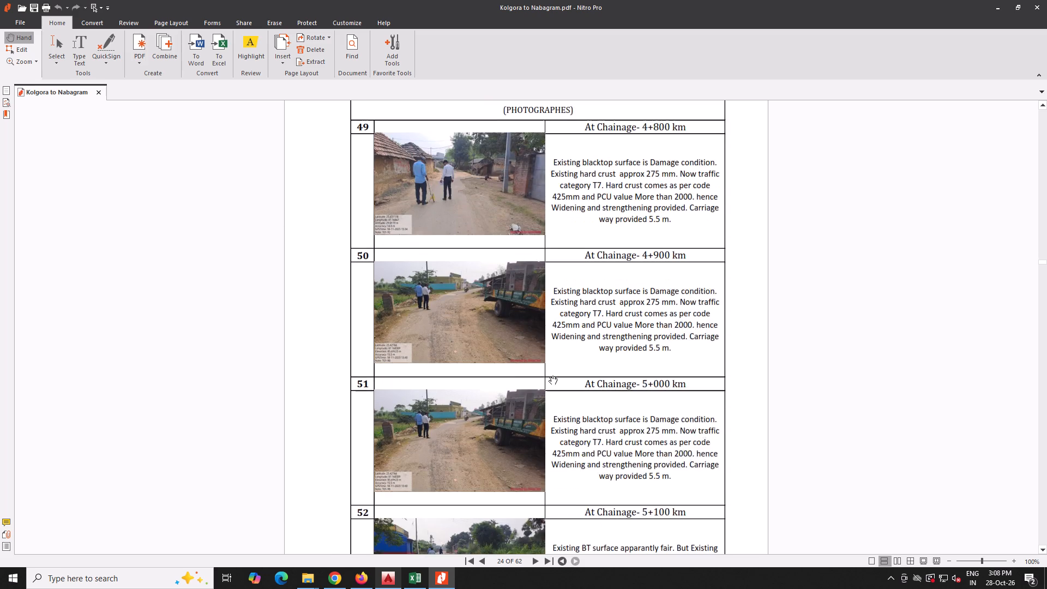
pyautogui.scroll(-20, 549, 376)
pyautogui.scroll(-20, 549, 376)
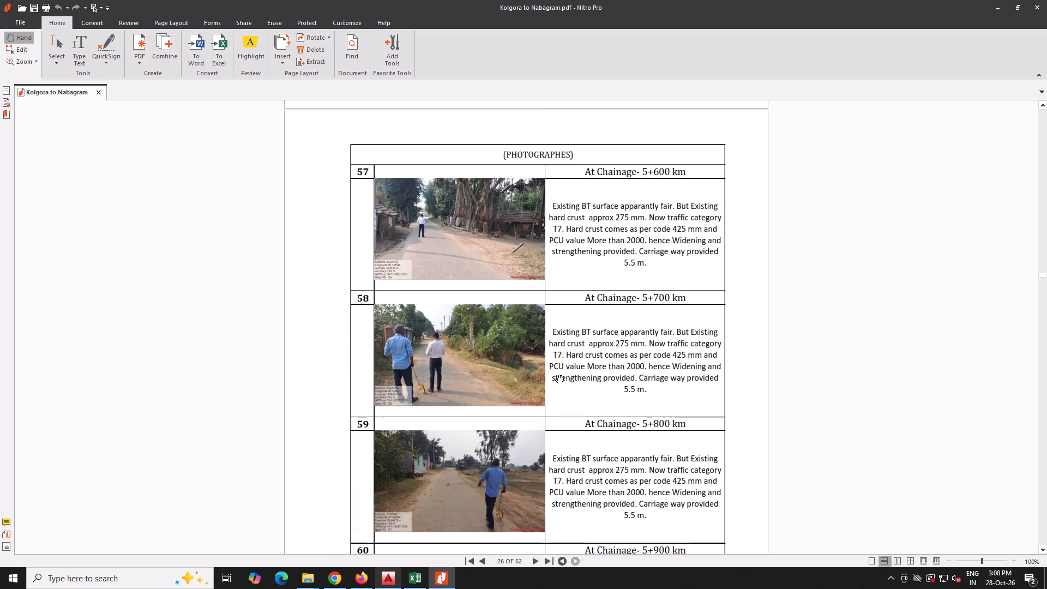
pyautogui.scroll(-20, 556, 375)
pyautogui.scroll(-20, 556, 375)
pyautogui.click(556, 375)
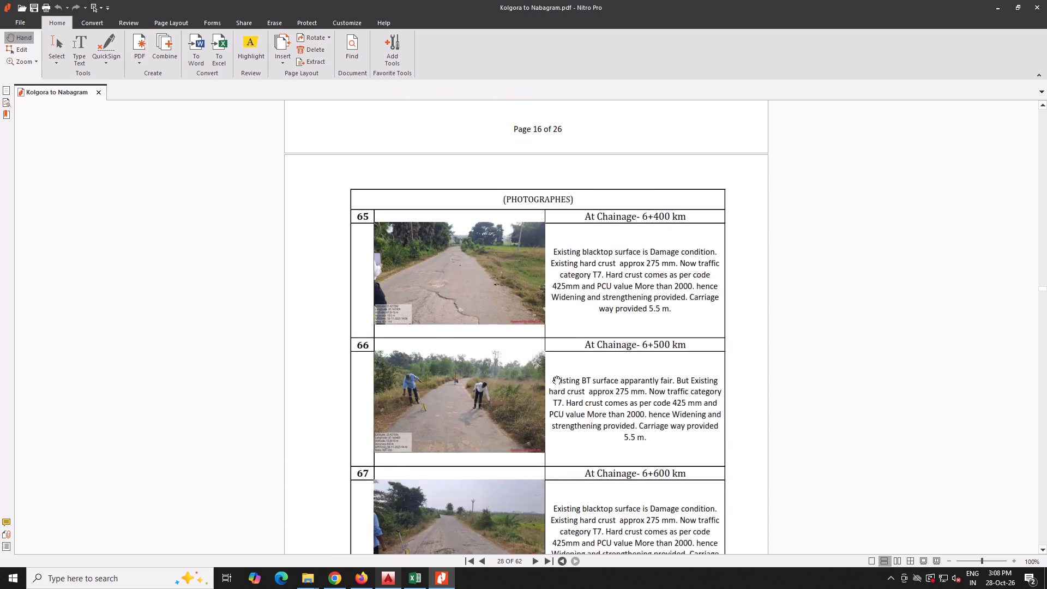
pyautogui.scroll(-20, 553, 376)
pyautogui.scroll(-16, 553, 376)
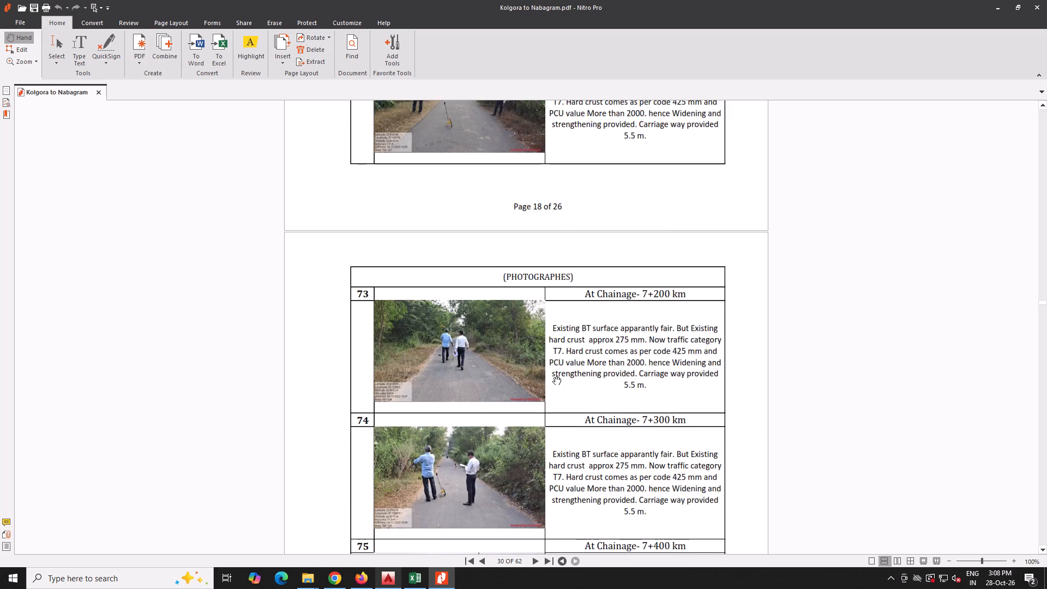
pyautogui.scroll(-11, 553, 376)
pyautogui.scroll(-12, 553, 380)
pyautogui.scroll(-10, 774, 408)
pyautogui.scroll(1, 740, 393)
pyautogui.scroll(-4, 725, 409)
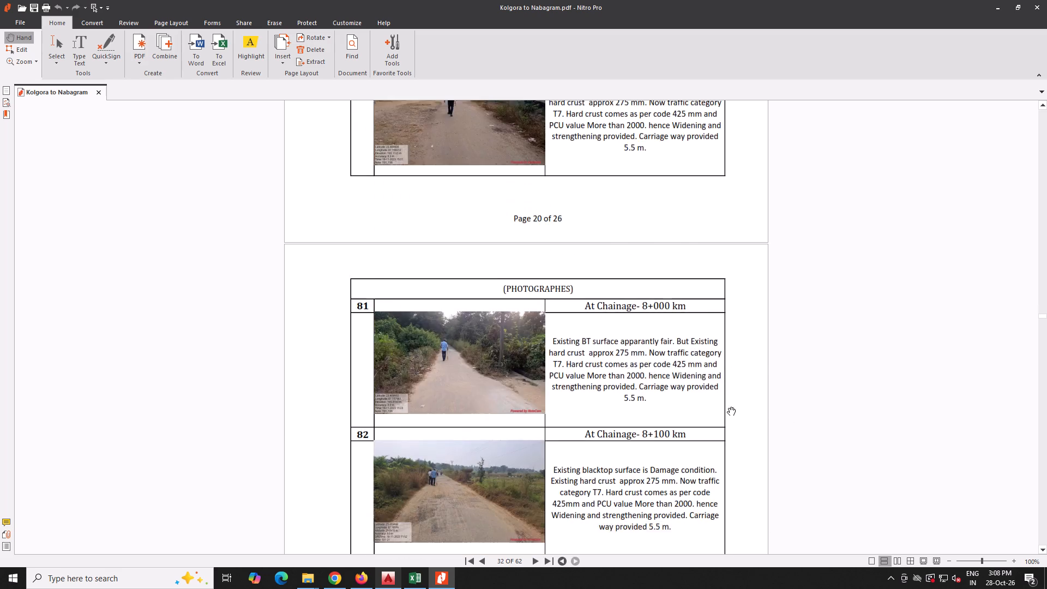
pyautogui.scroll(-16, 727, 407)
pyautogui.scroll(-19, 670, 415)
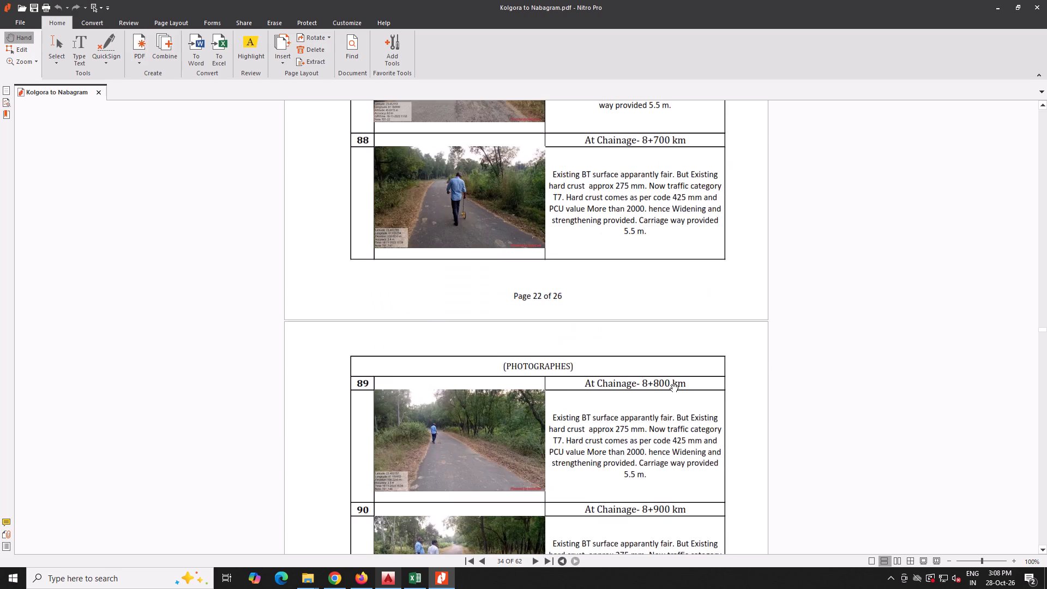
pyautogui.scroll(-17, 670, 383)
pyautogui.scroll(-14, 660, 388)
pyautogui.scroll(-10, 660, 383)
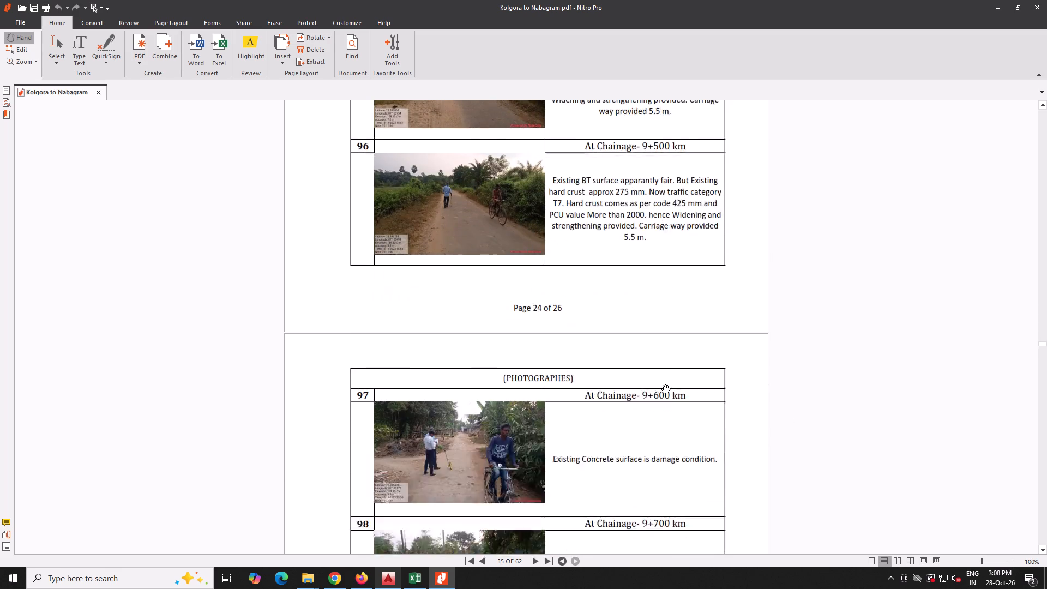
pyautogui.scroll(-18, 662, 384)
pyautogui.scroll(-18, 640, 394)
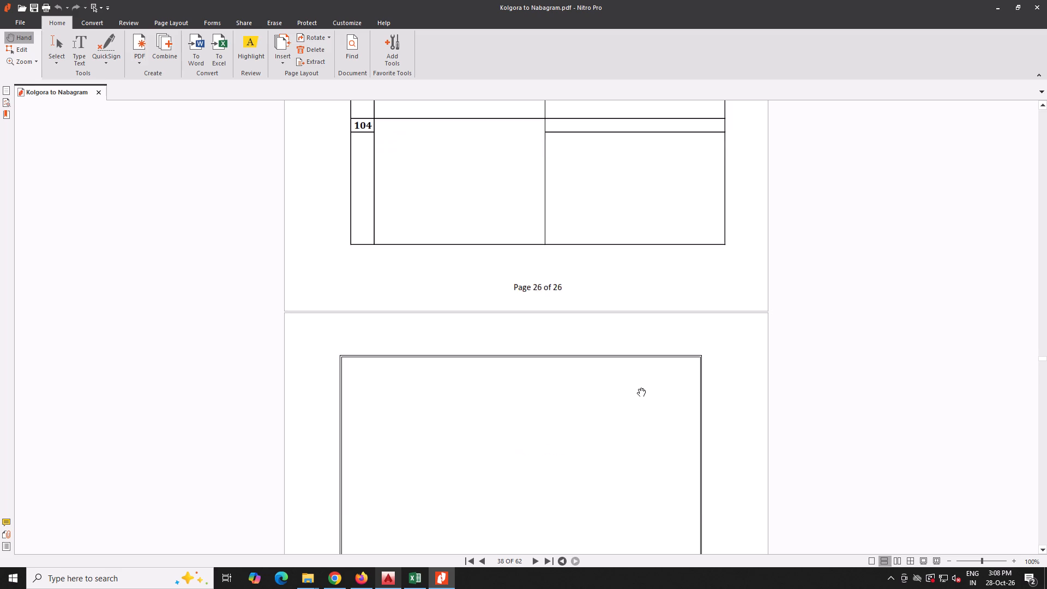
# Insert all pages of Inventory of Kolgora to Nabagram.pdf between the Inventory & Curve Details and Soil Investigation dividers.
pyautogui.scroll(-8, 630, 397)
pyautogui.scroll(-20, 663, 403)
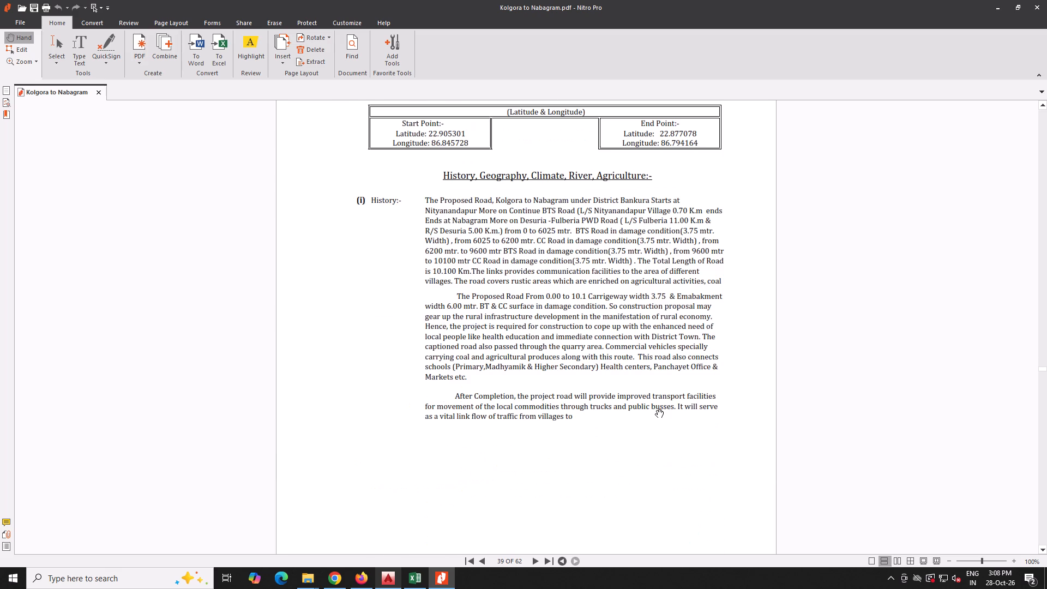
pyautogui.tripleClick(533, 562)
pyautogui.tripleClick(533, 562)
pyautogui.doubleClick(533, 562)
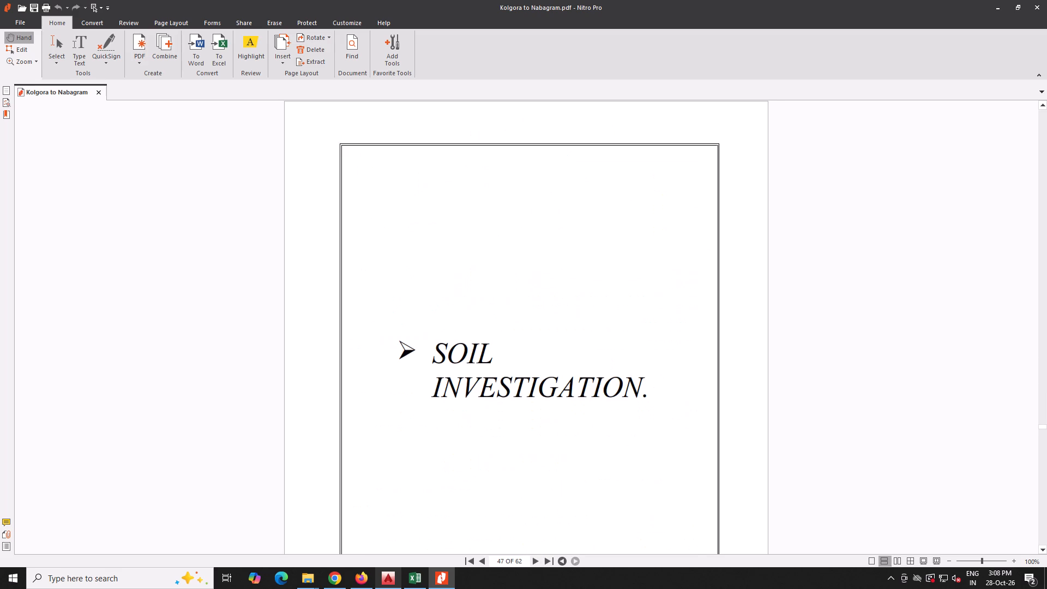
pyautogui.click(481, 564)
pyautogui.scroll(-3, 549, 515)
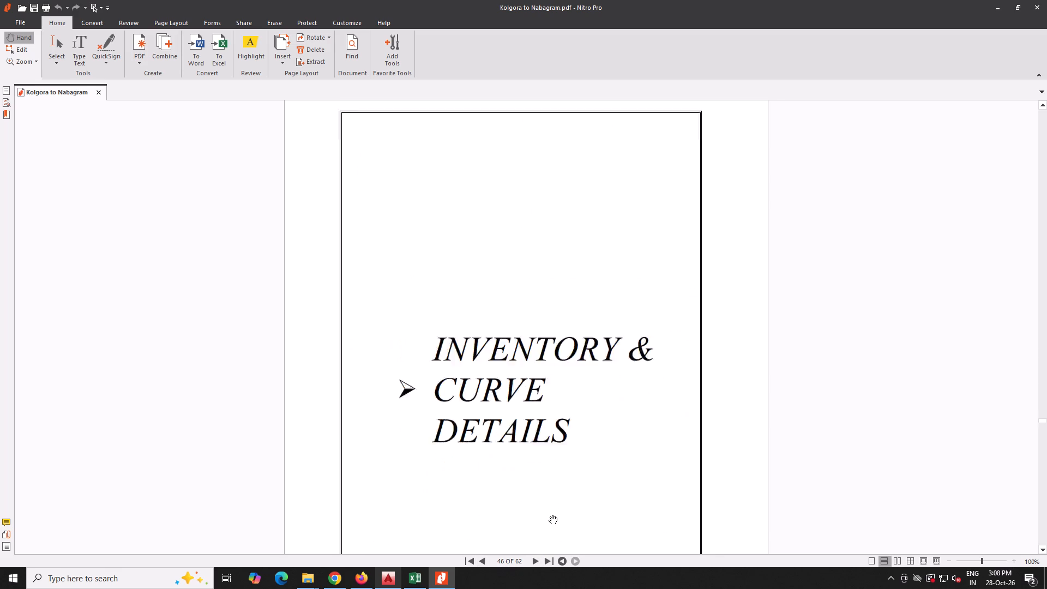
pyautogui.scroll(-19, 549, 515)
pyautogui.click(280, 55)
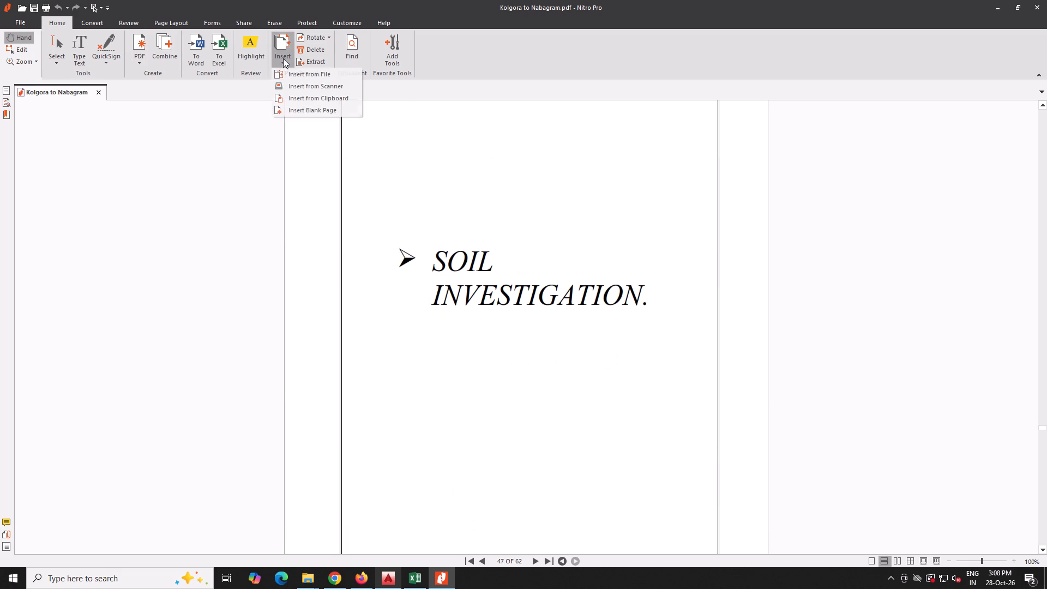
pyautogui.click(298, 74)
pyautogui.click(353, 214)
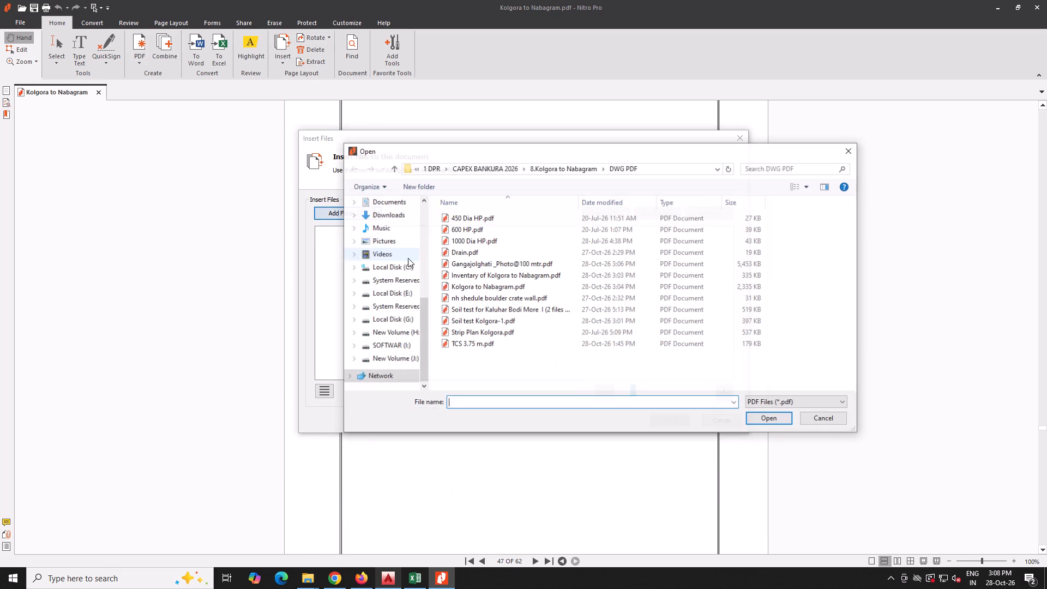
pyautogui.doubleClick(473, 270)
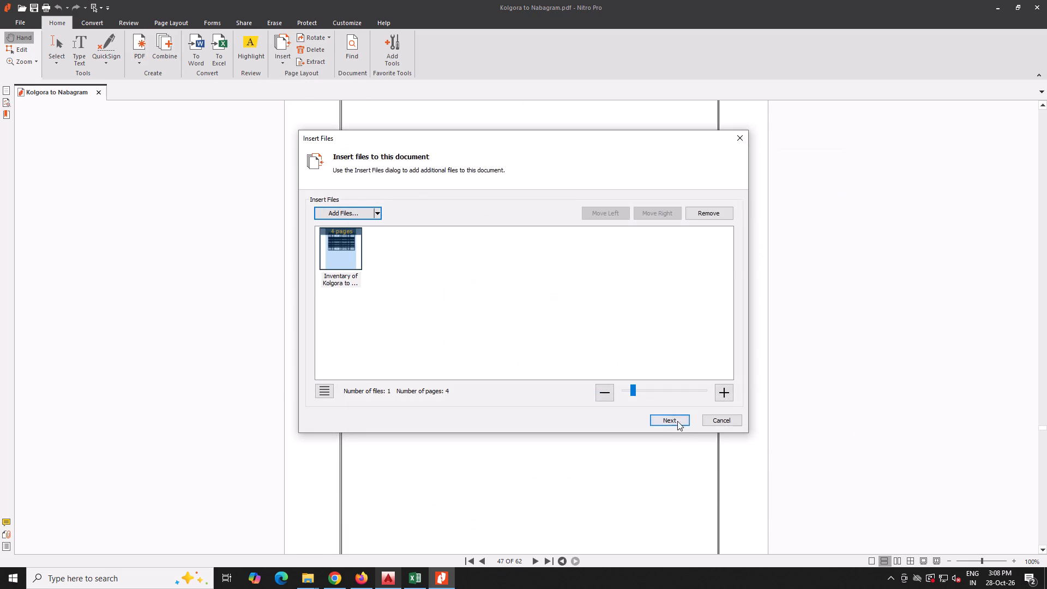
pyautogui.click(677, 421)
pyautogui.click(530, 365)
# Insert all pages of Soil test Kolgora-1.pdf after the Soil Investigation divider, just before the Traffic Census & Pavement Design divider.
pyautogui.scroll(-6, 530, 365)
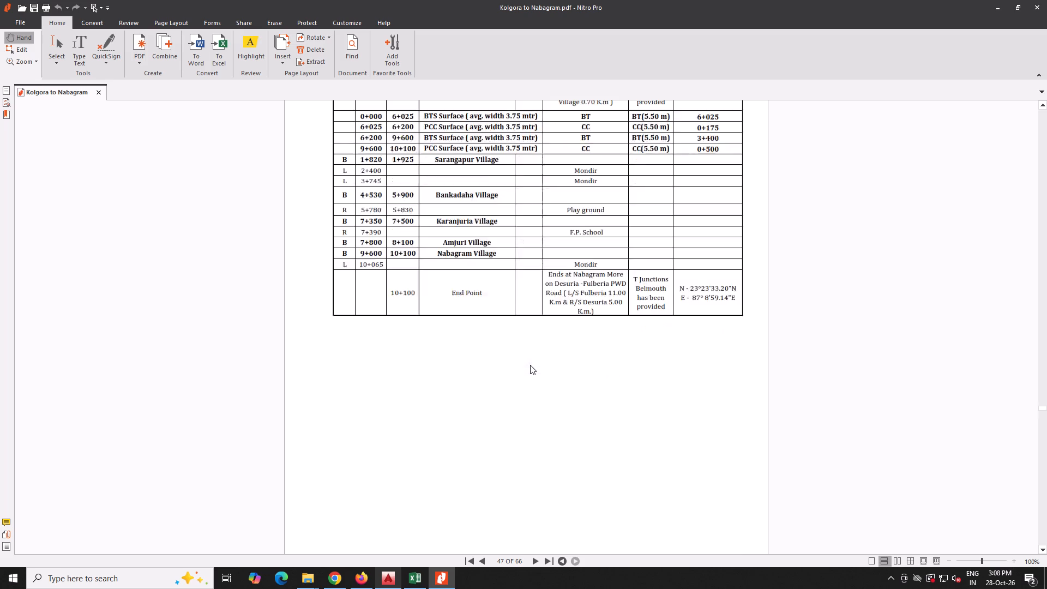
pyautogui.scroll(-2, 530, 365)
pyautogui.tripleClick(538, 560)
pyautogui.doubleClick(538, 560)
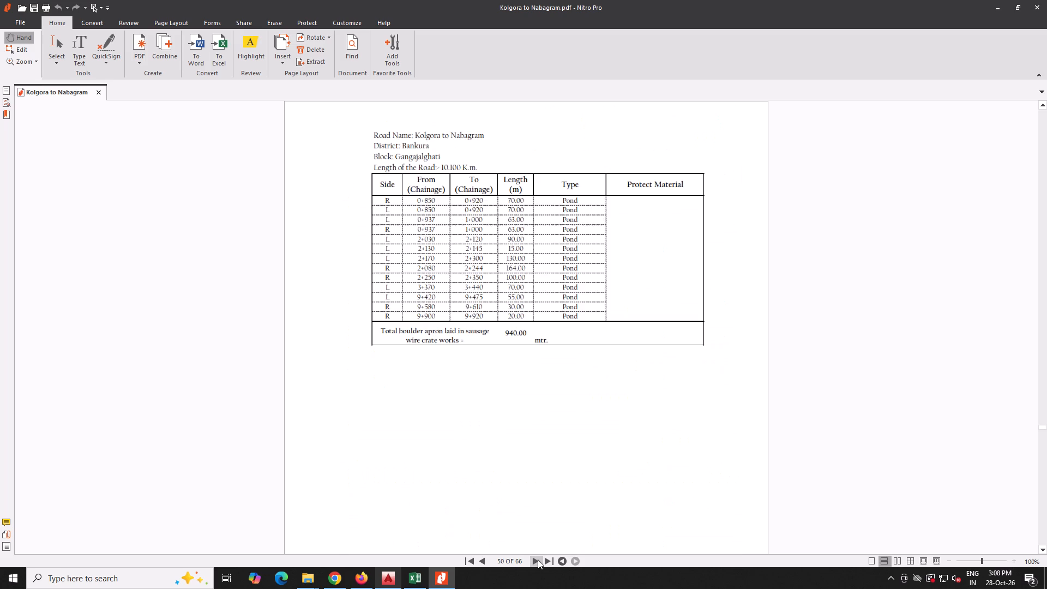
pyautogui.click(489, 561)
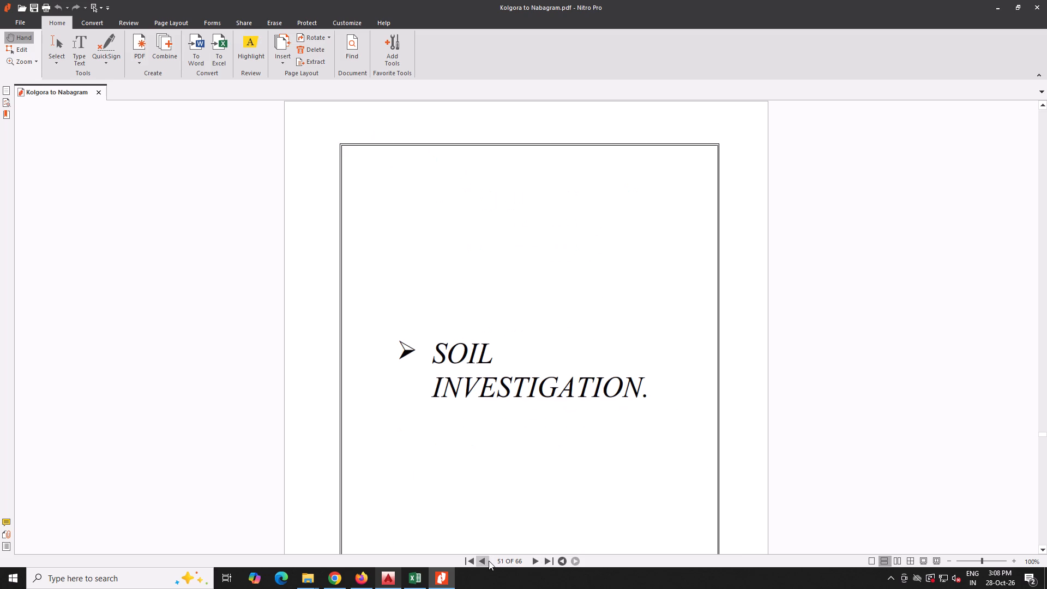
pyautogui.click(540, 560)
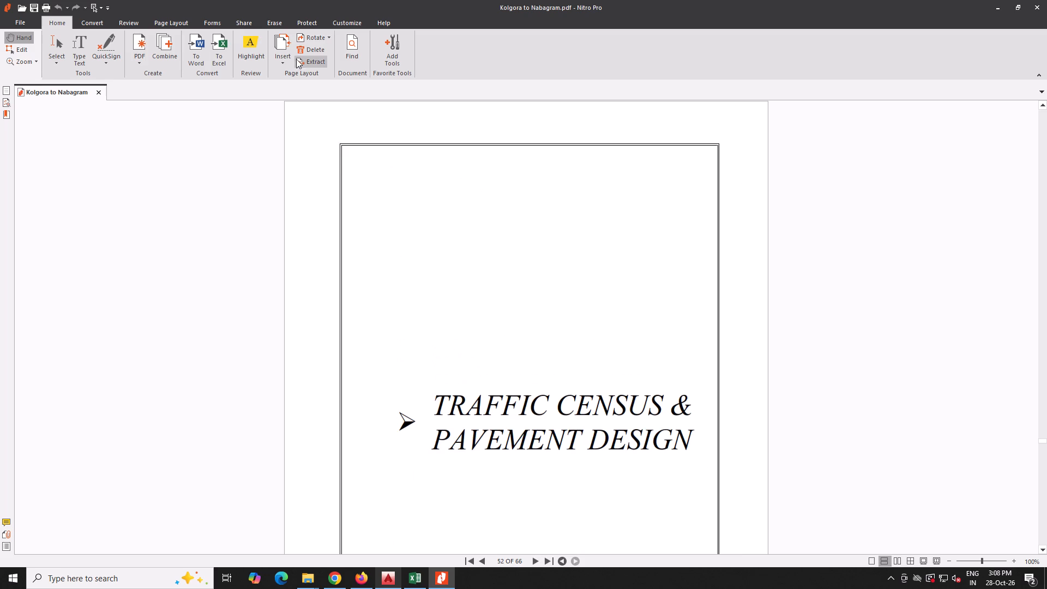
pyautogui.click(287, 57)
pyautogui.click(297, 72)
pyautogui.click(344, 212)
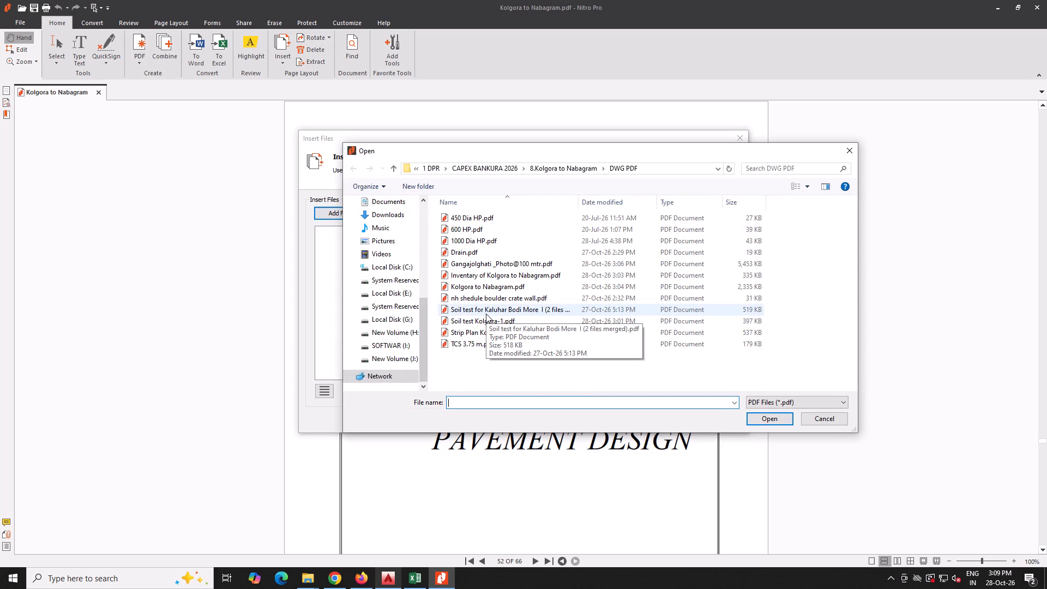
pyautogui.moveTo(579, 204); pyautogui.dragTo(673, 202)
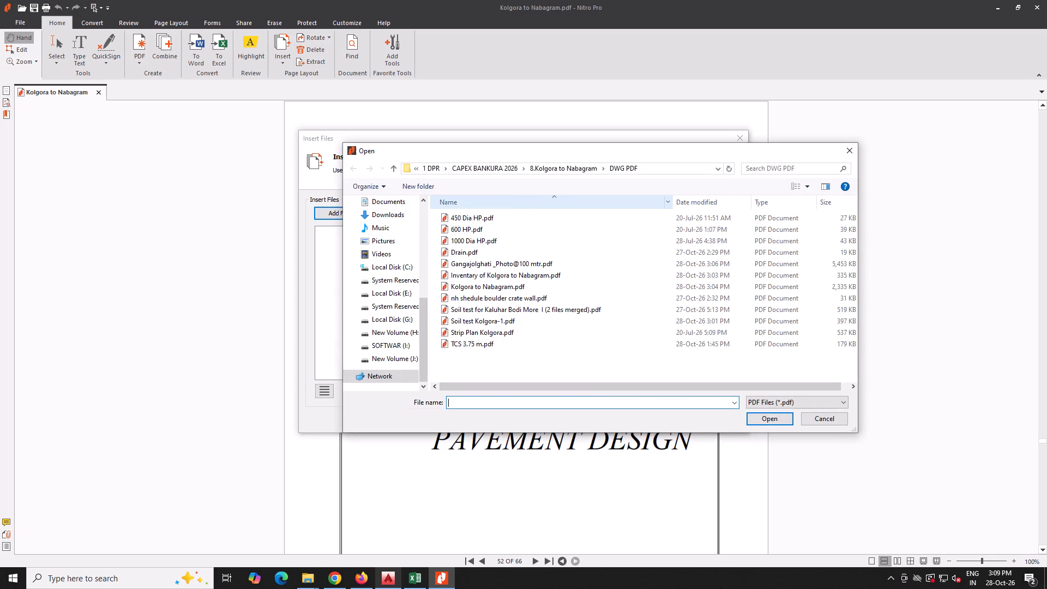
pyautogui.moveTo(673, 202); pyautogui.dragTo(673, 202)
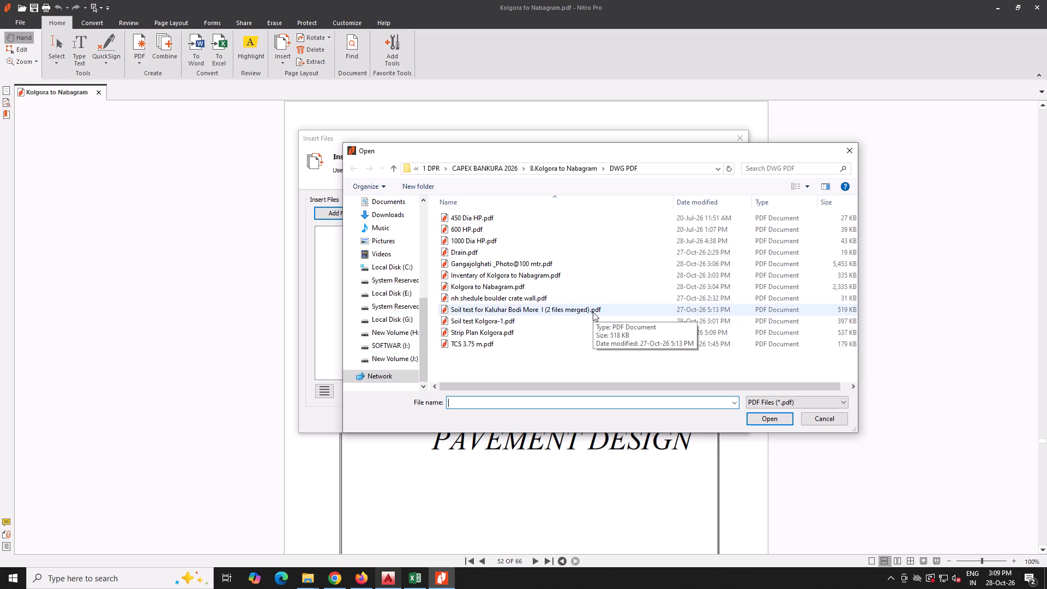
pyautogui.doubleClick(570, 324)
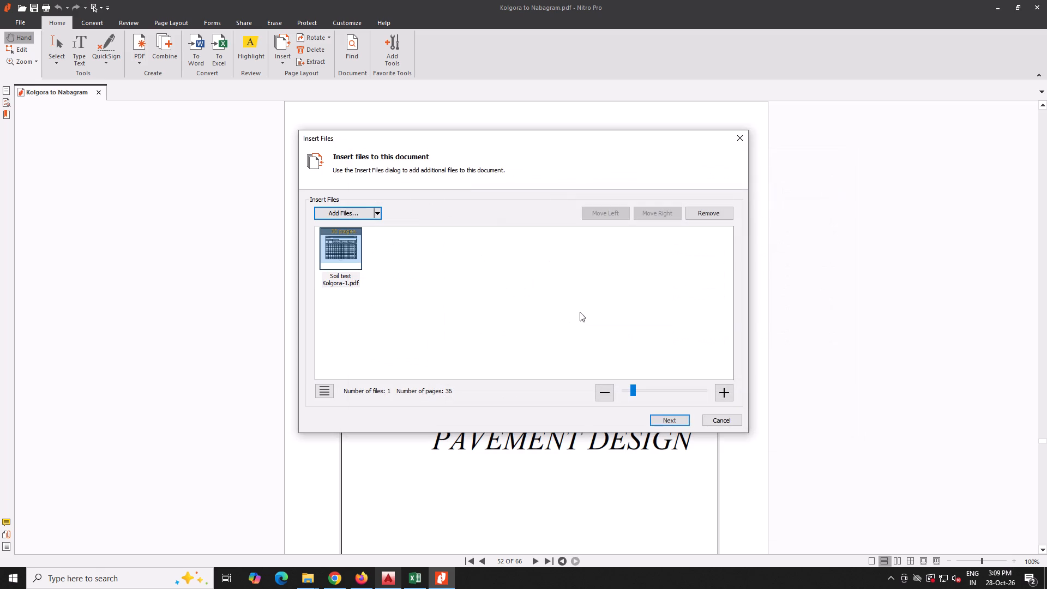
pyautogui.click(666, 417)
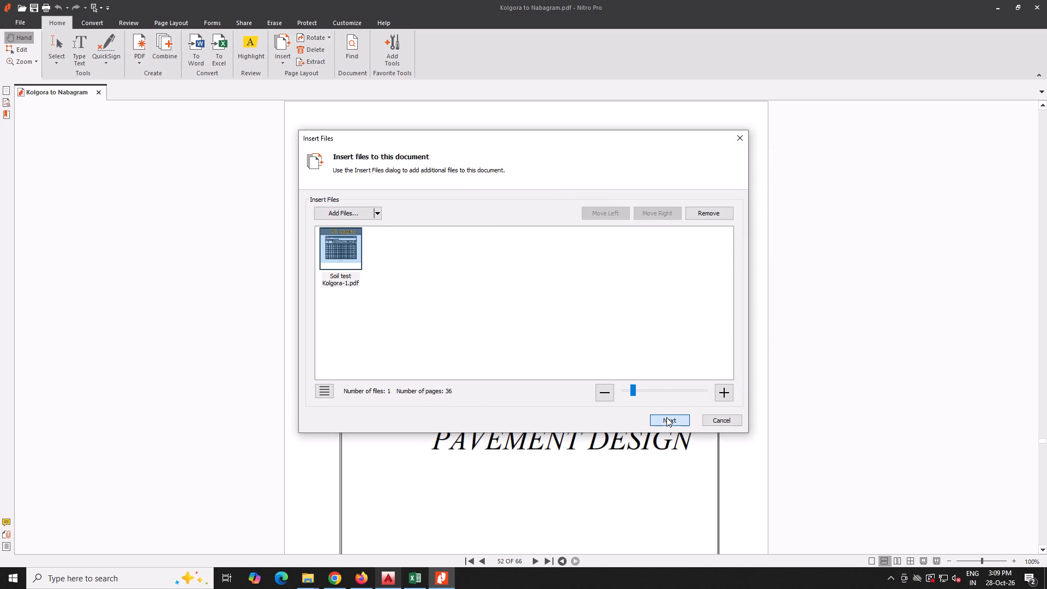
pyautogui.click(543, 363)
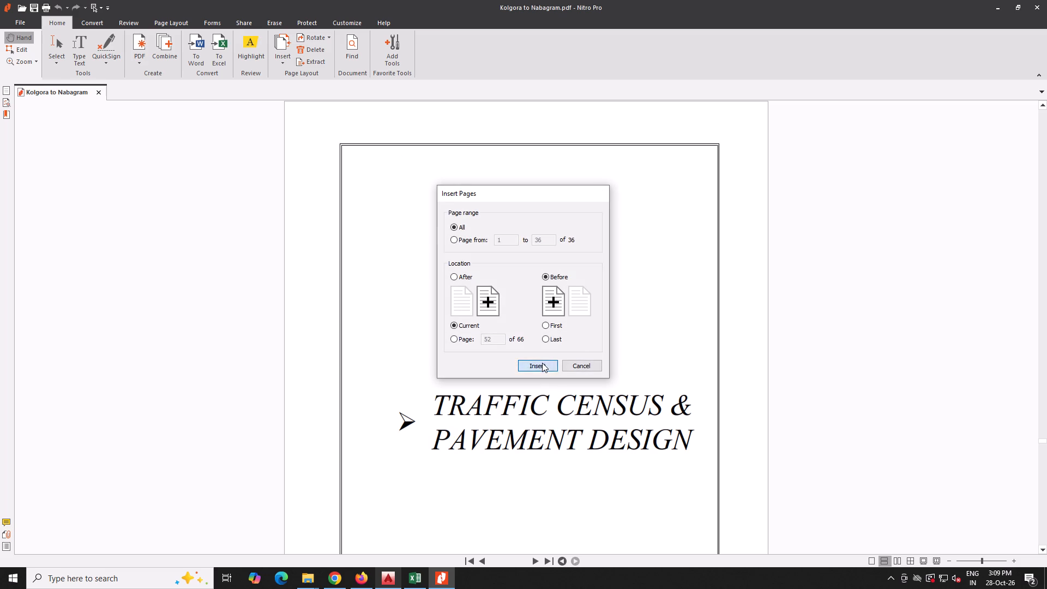
# Look through the inserted soil test sheets and the traffic census pages up to the Cost Estimate & Measurements divider.
pyautogui.scroll(-6, 542, 361)
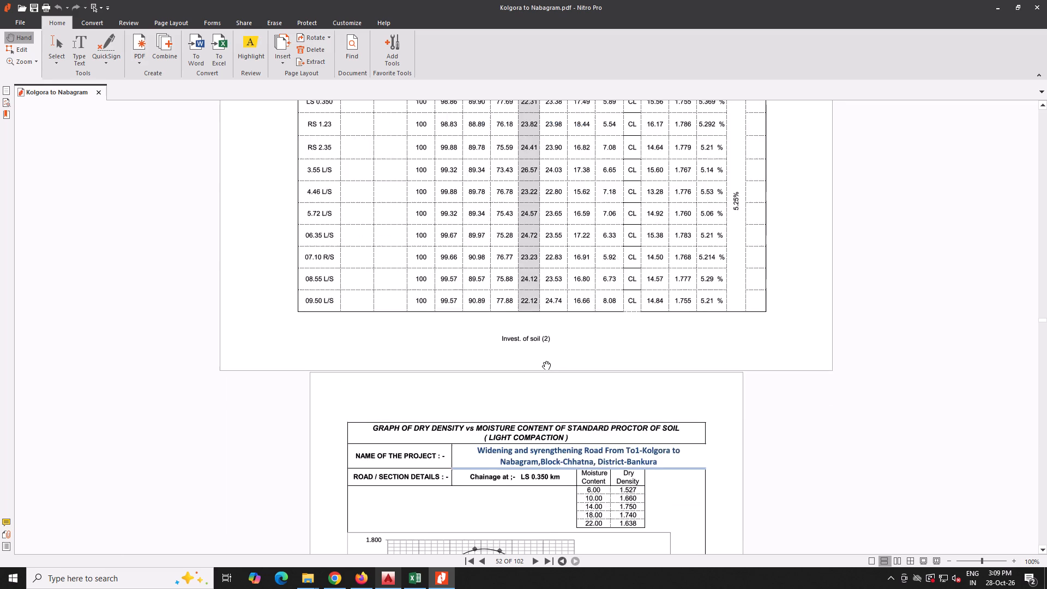
pyautogui.scroll(-9, 543, 361)
pyautogui.scroll(-12, 543, 365)
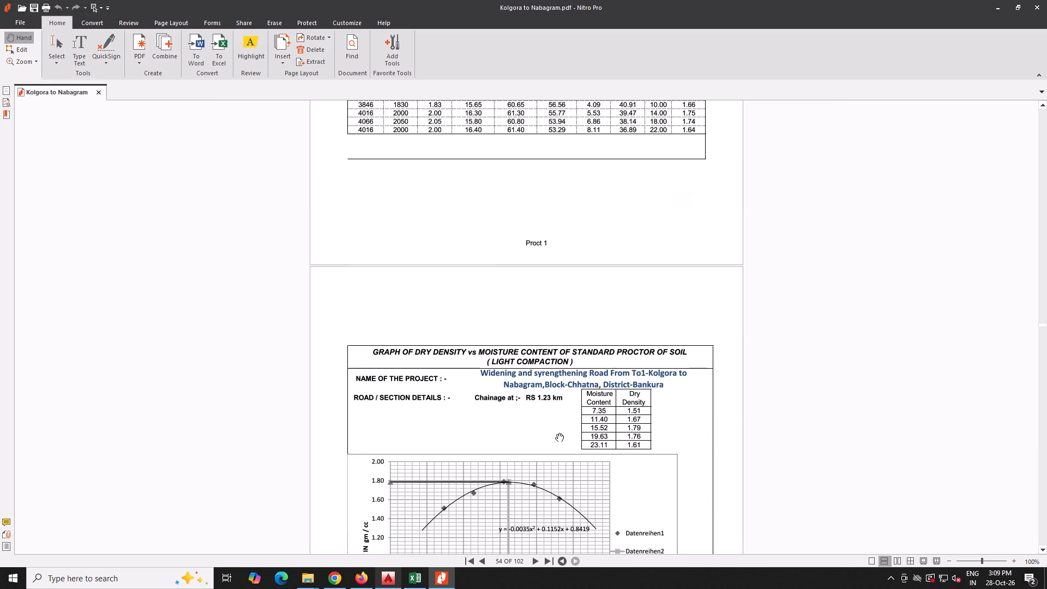
pyautogui.tripleClick(534, 562)
pyautogui.tripleClick(534, 562)
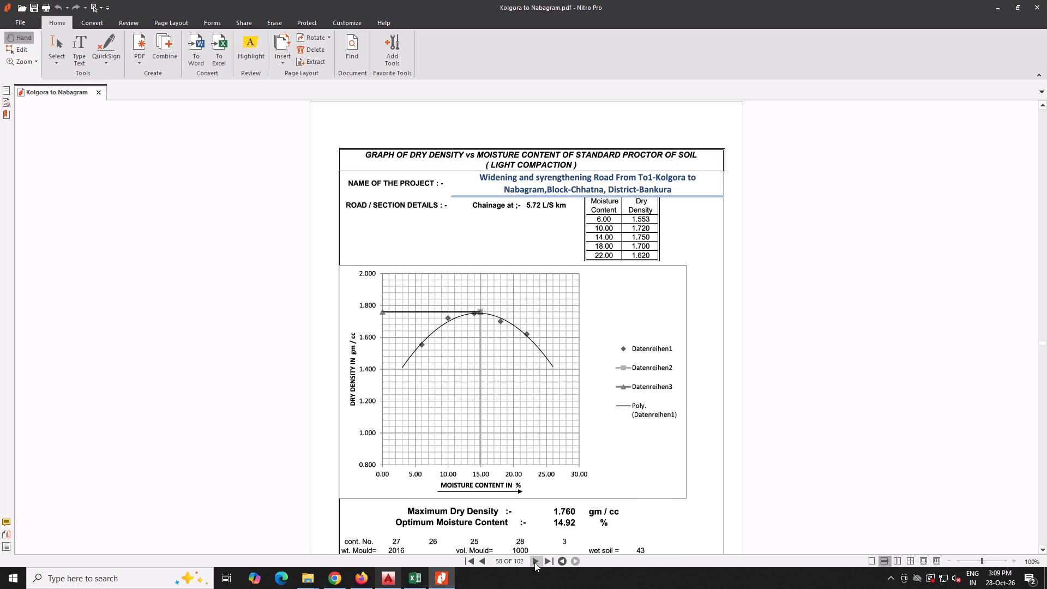
pyautogui.tripleClick(534, 562)
pyautogui.tripleClick(534, 562)
pyautogui.tripleClick(534, 562)
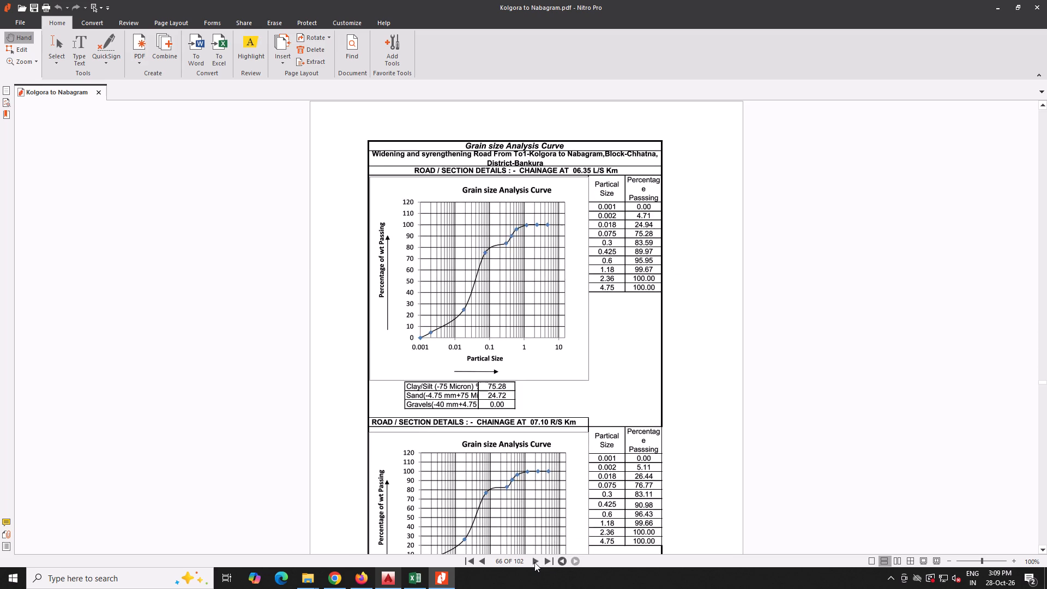
pyautogui.tripleClick(534, 562)
pyautogui.tripleClick(534, 562)
pyautogui.tripleClick(534, 562)
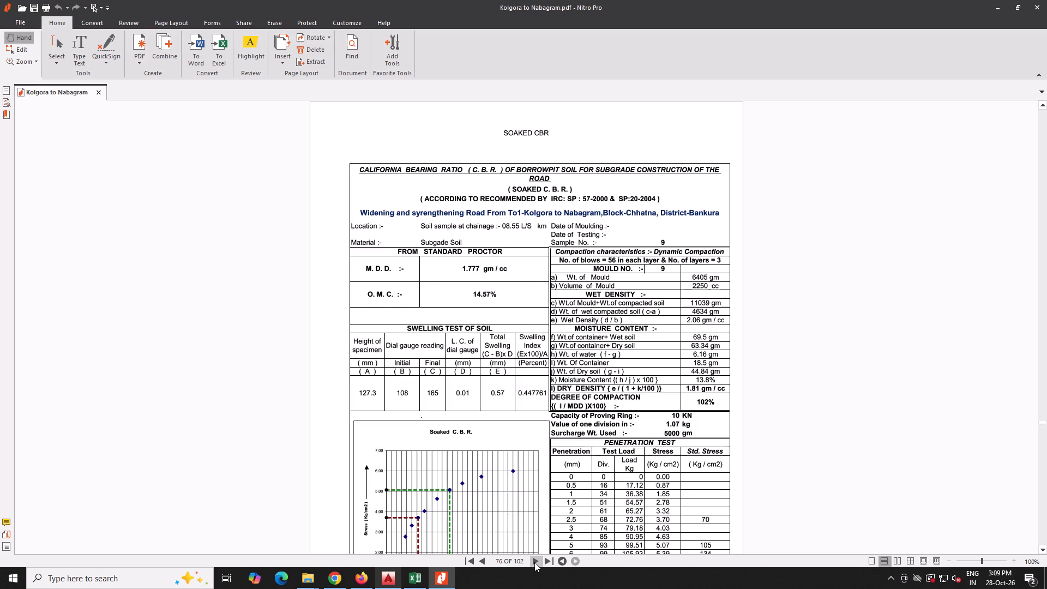
pyautogui.tripleClick(534, 562)
pyautogui.tripleClick(534, 562)
pyautogui.tripleClick(534, 562)
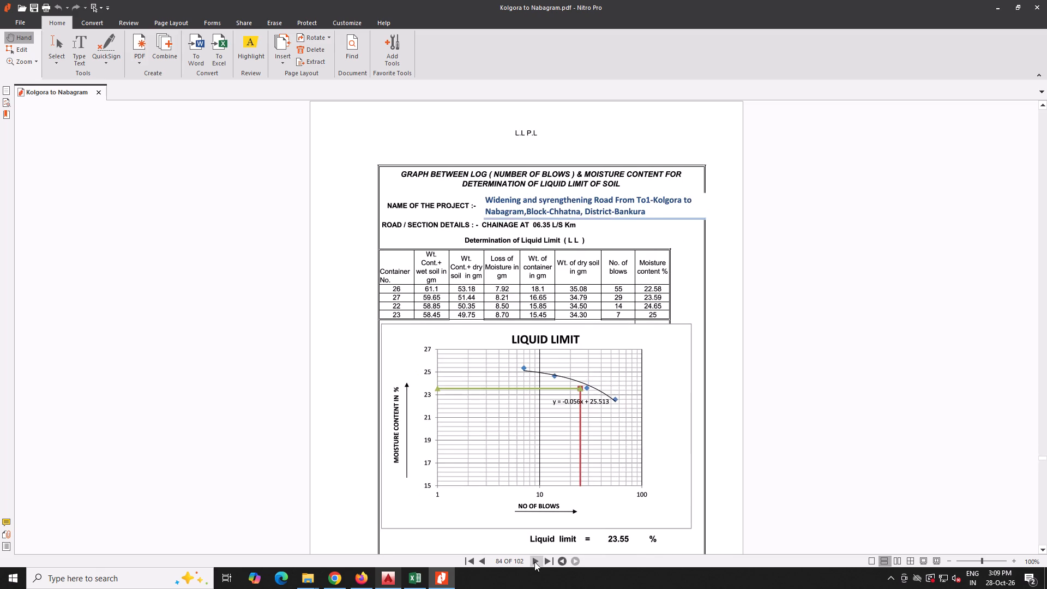
pyautogui.doubleClick(534, 562)
pyautogui.tripleClick(534, 562)
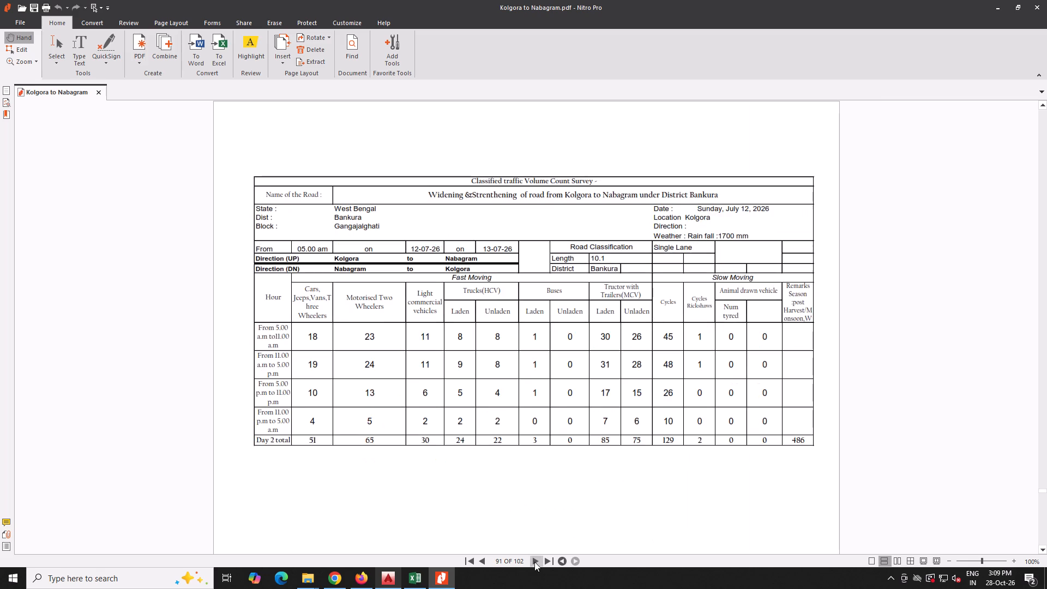
pyautogui.tripleClick(534, 562)
pyautogui.click(534, 562)
pyautogui.doubleClick(534, 562)
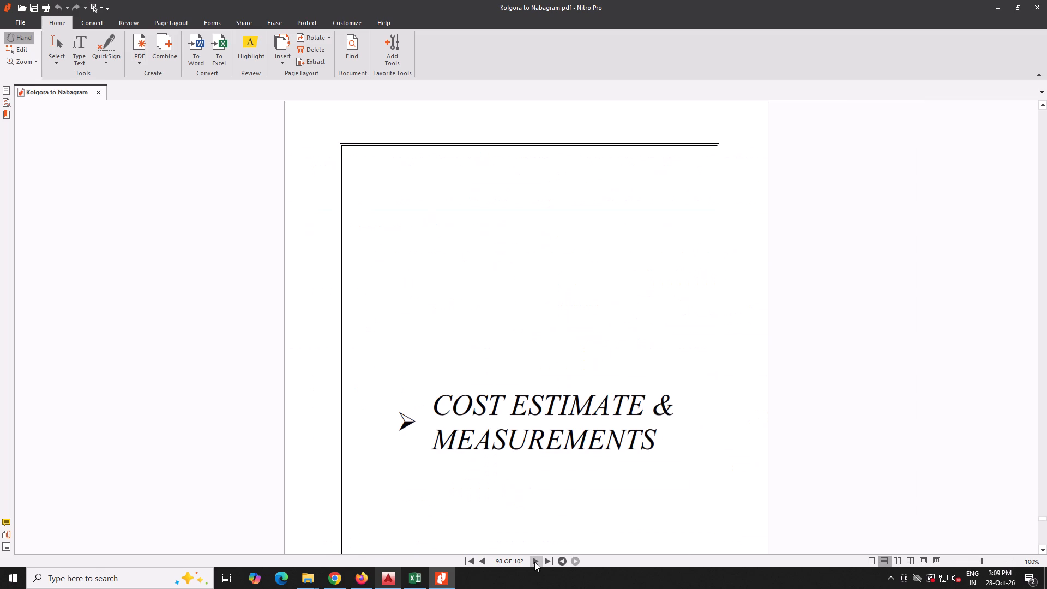
# Insert all pages of 7 kolgora to nabagram Estimate.pdf from Bankura Capex estimate PDF's 7 Kolgora folder, just before the Rate Analysis divider.
pyautogui.click(534, 562)
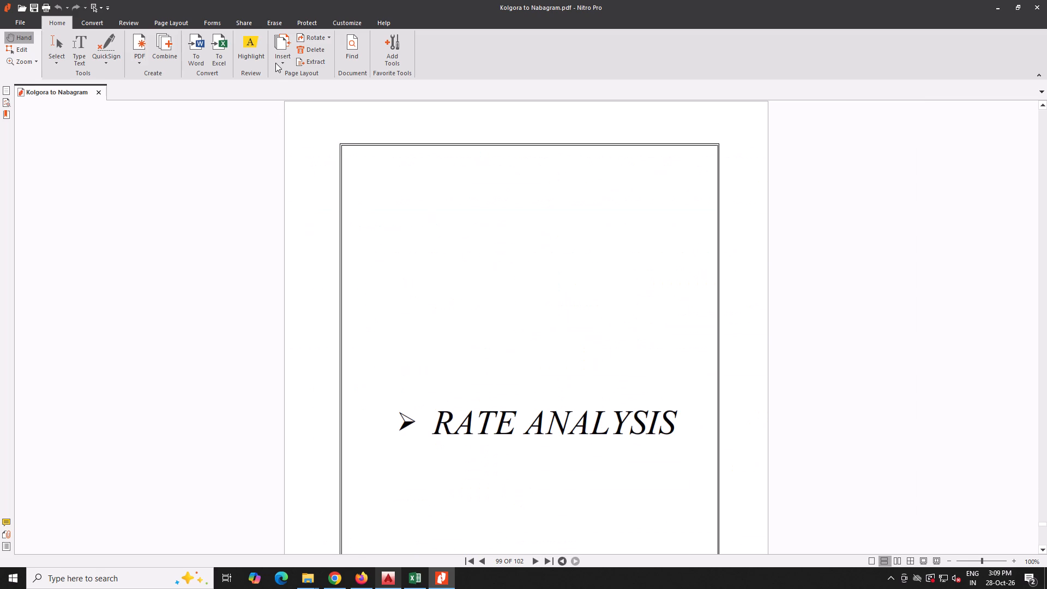
pyautogui.click(275, 63)
pyautogui.click(288, 76)
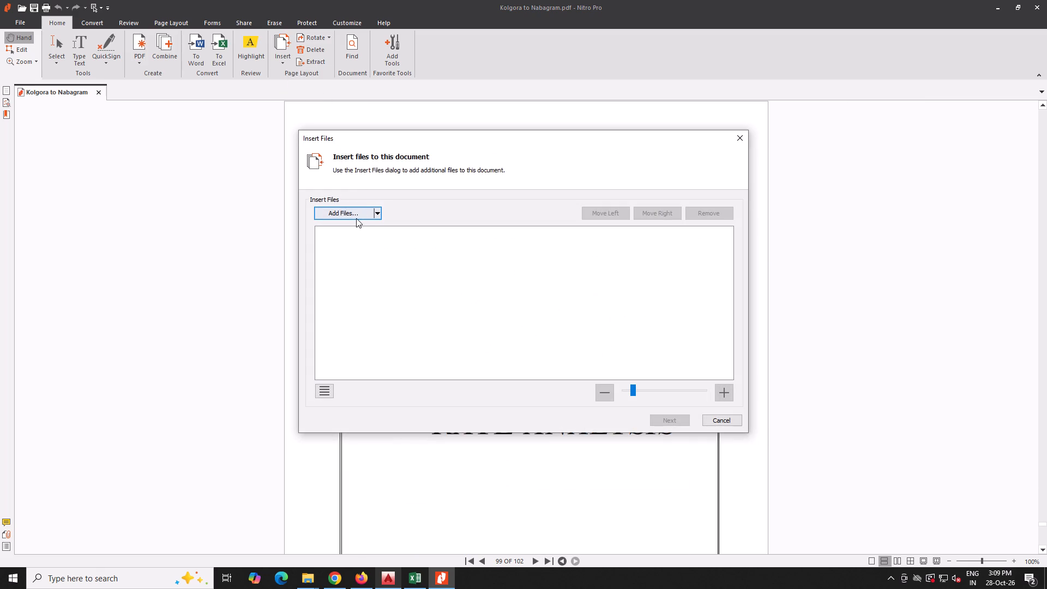
pyautogui.click(357, 215)
pyautogui.click(539, 165)
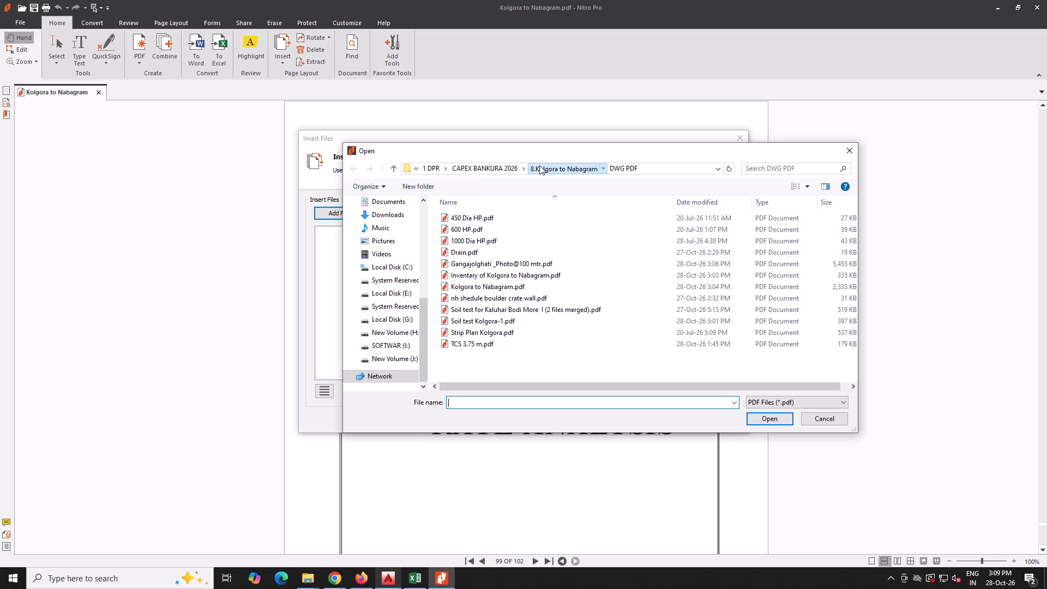
pyautogui.click(541, 167)
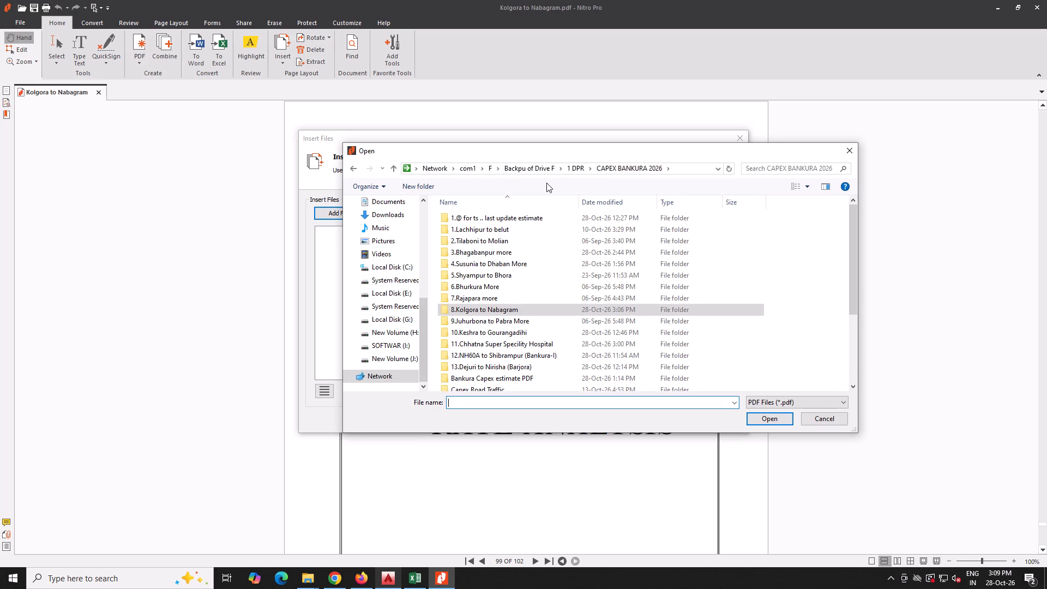
pyautogui.doubleClick(477, 379)
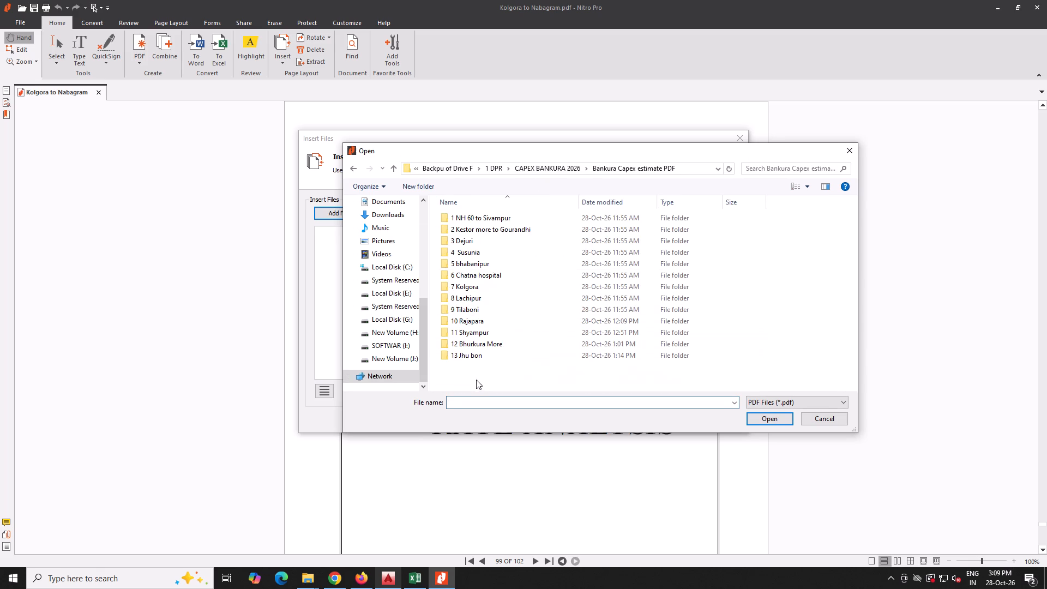
pyautogui.doubleClick(481, 292)
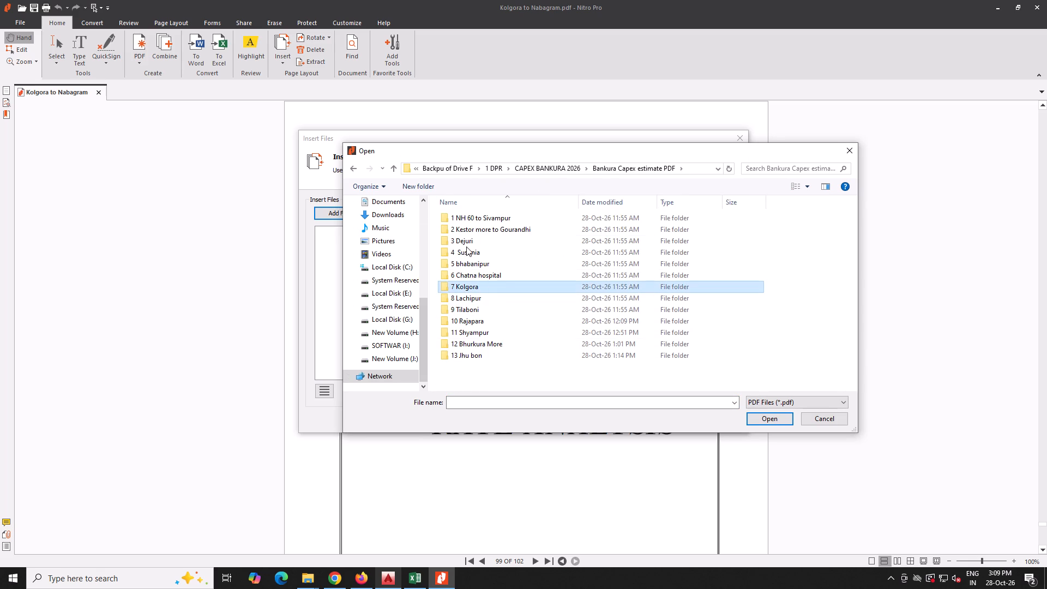
pyautogui.doubleClick(484, 229)
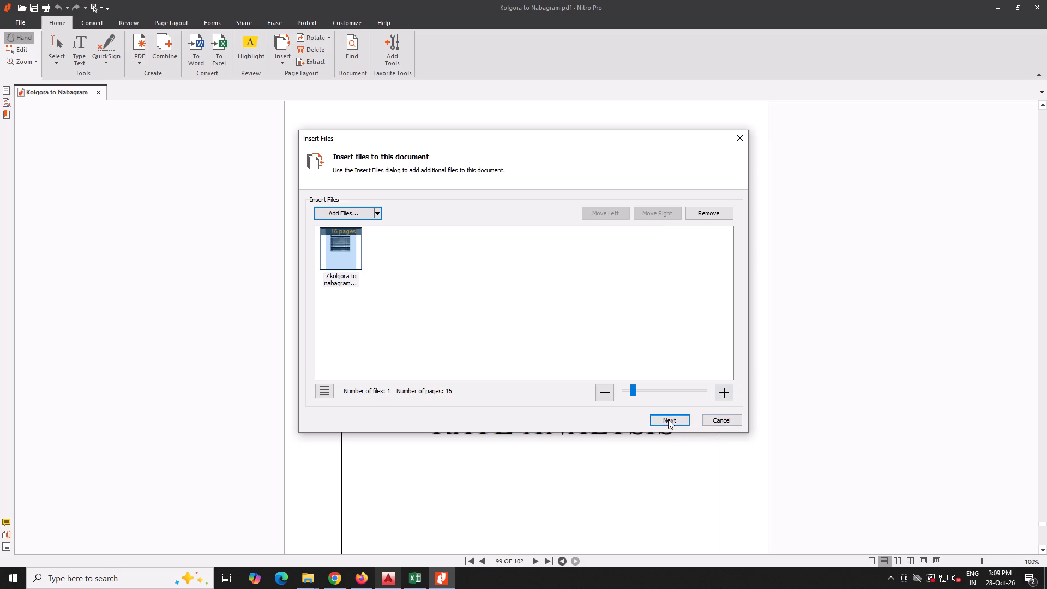
pyautogui.click(668, 419)
pyautogui.click(539, 360)
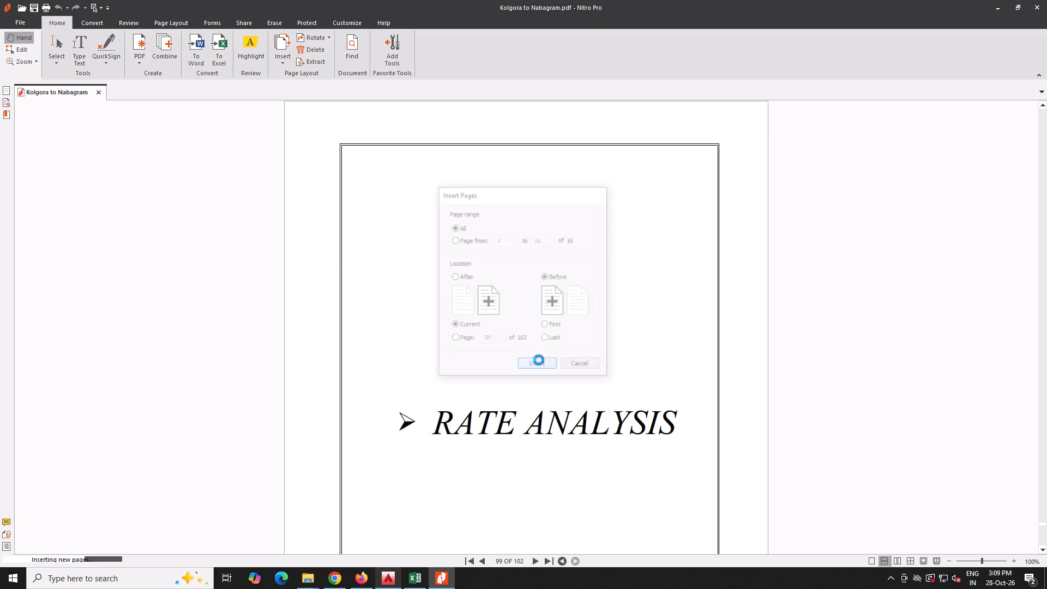
# Insert all pages of 7 kolgora to nabagram Analysis.pdf after the Rate Analysis divider, just before the Earth Work Calculation divider.
pyautogui.scroll(-1, 539, 360)
pyautogui.tripleClick(534, 560)
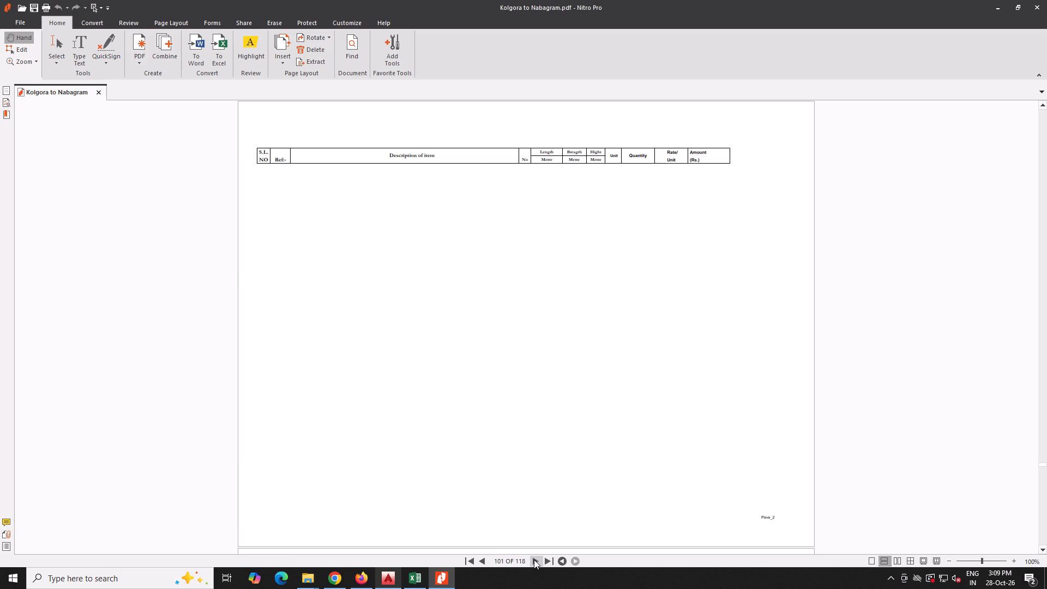
pyautogui.click(534, 560)
pyautogui.tripleClick(534, 560)
pyautogui.tripleClick(534, 560)
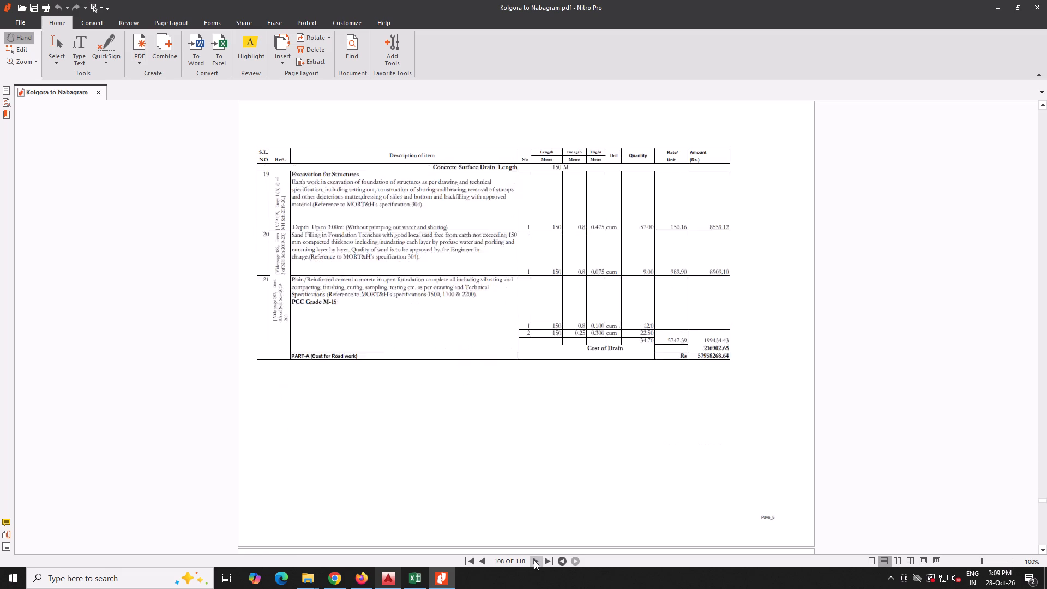
pyautogui.tripleClick(533, 560)
pyautogui.tripleClick(533, 560)
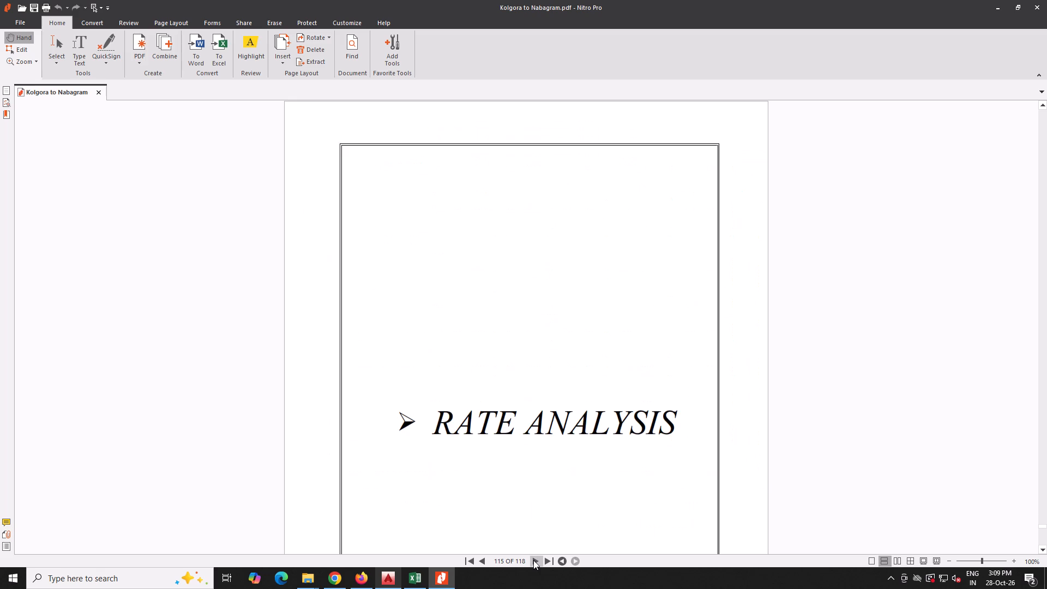
pyautogui.click(533, 560)
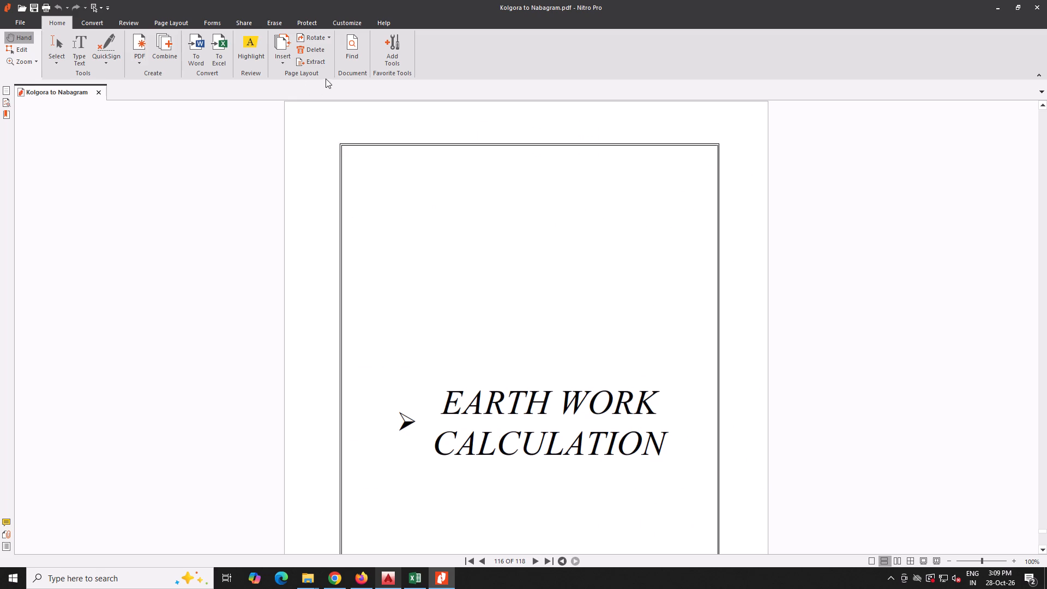
pyautogui.click(287, 64)
pyautogui.click(292, 75)
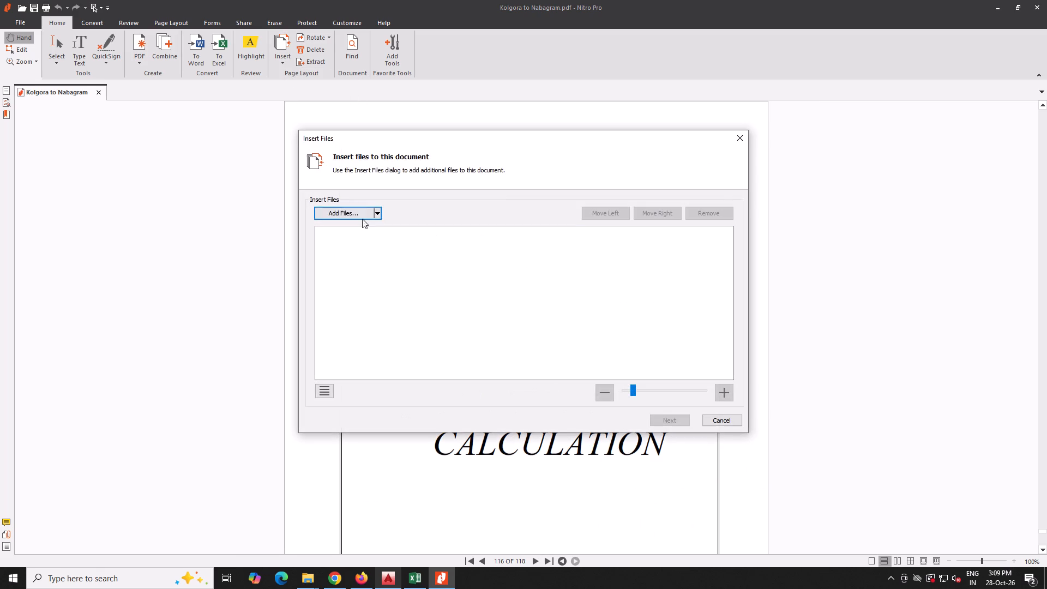
pyautogui.click(337, 211)
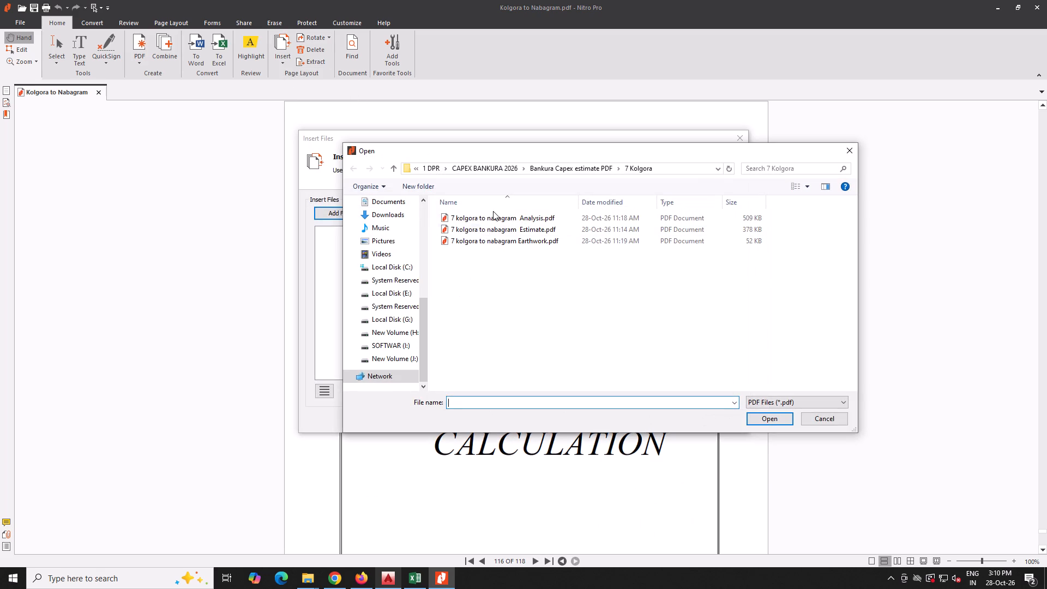
pyautogui.doubleClick(493, 211)
pyautogui.doubleClick(508, 219)
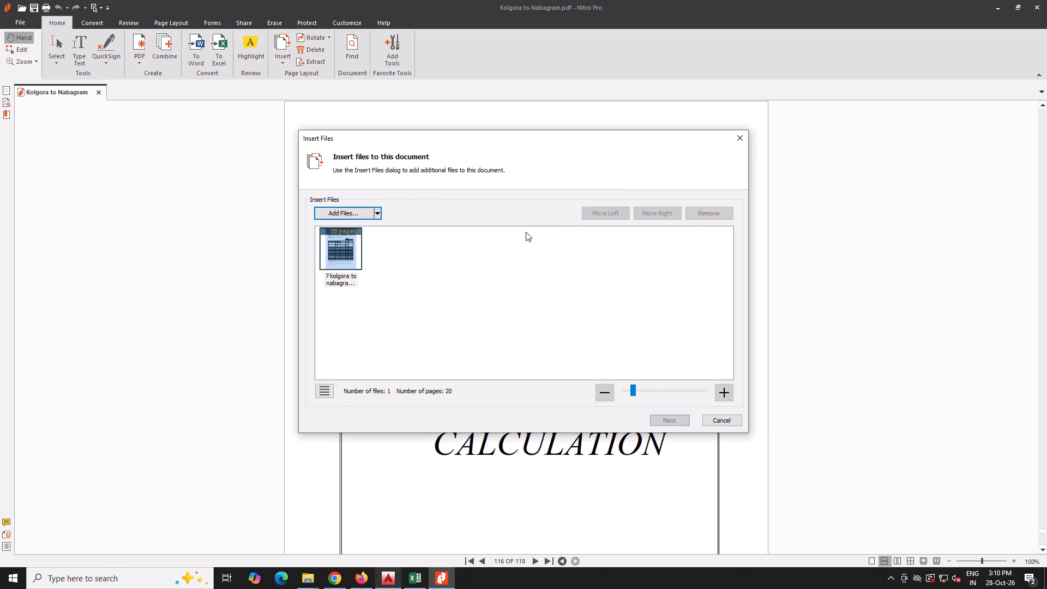
pyautogui.click(671, 419)
pyautogui.click(541, 367)
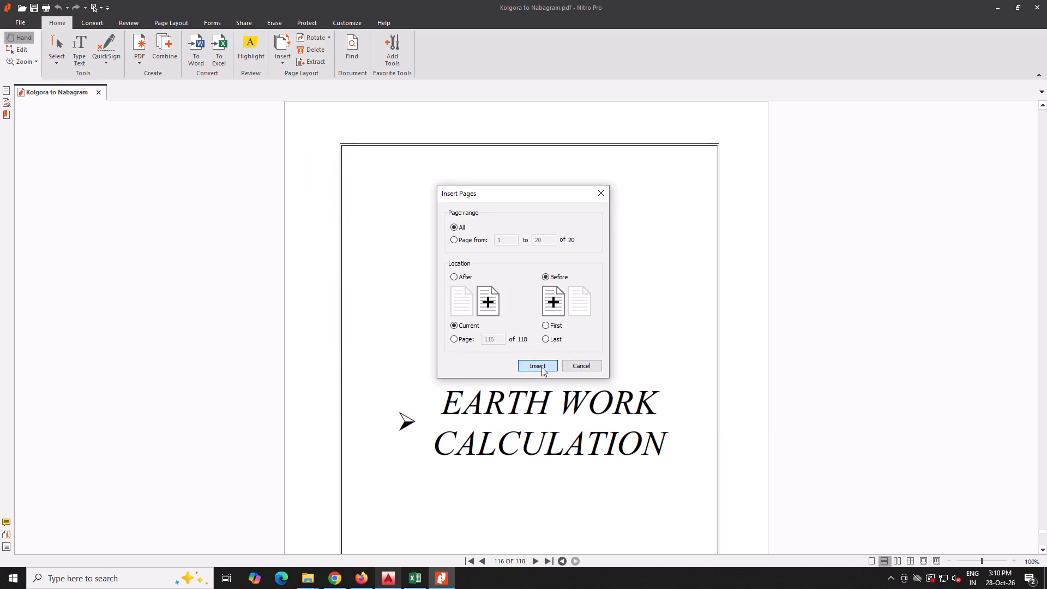
# Delete the Road Safety Audit Report divider page located just before the Drawings & Alignment divider.
pyautogui.doubleClick(537, 563)
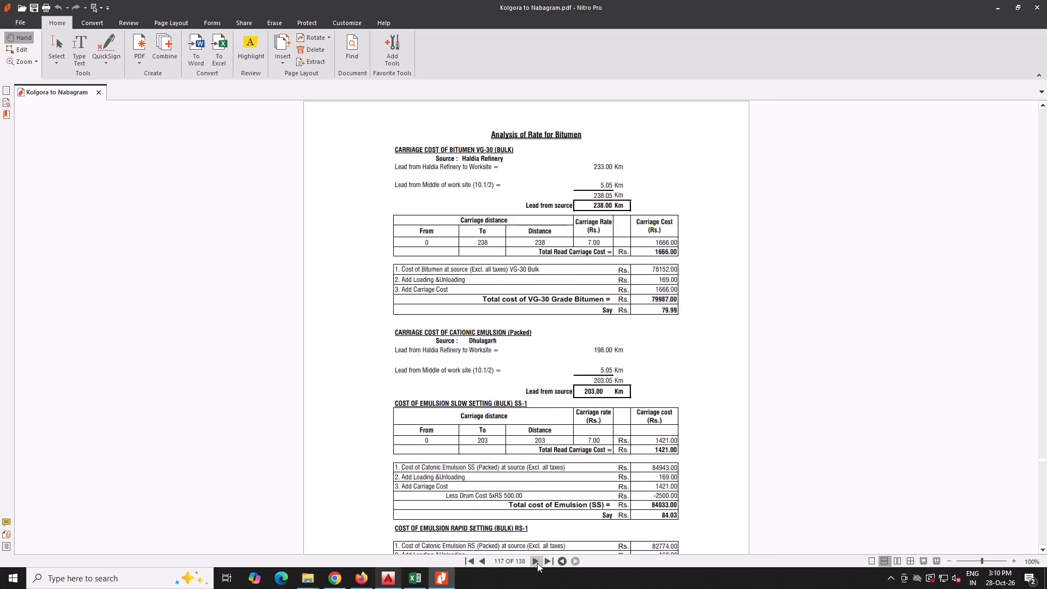
pyautogui.tripleClick(537, 563)
pyautogui.tripleClick(535, 562)
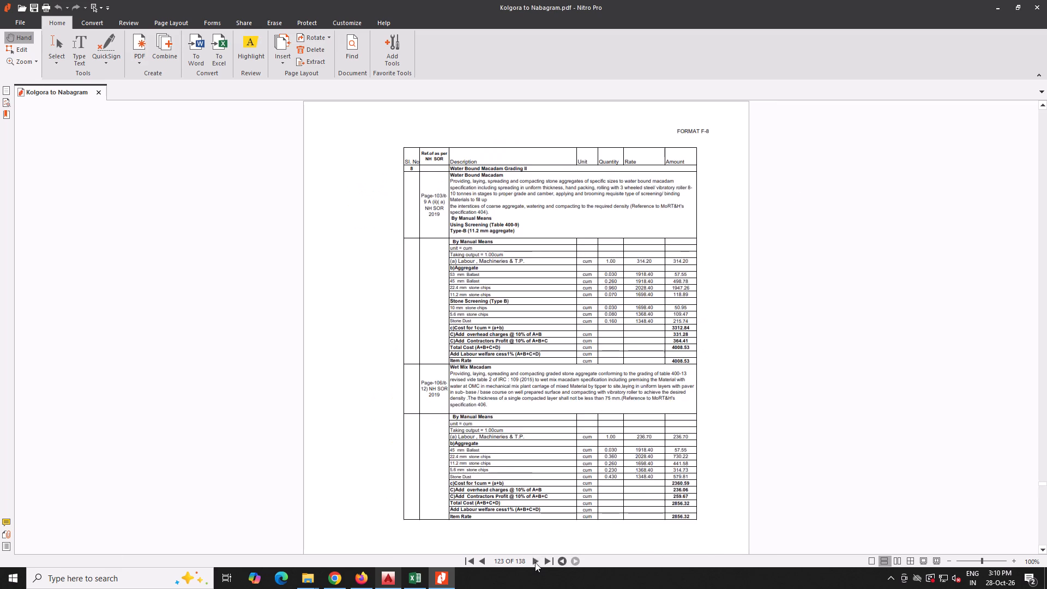
pyautogui.tripleClick(535, 562)
pyautogui.click(534, 562)
pyautogui.tripleClick(534, 562)
pyautogui.tripleClick(536, 561)
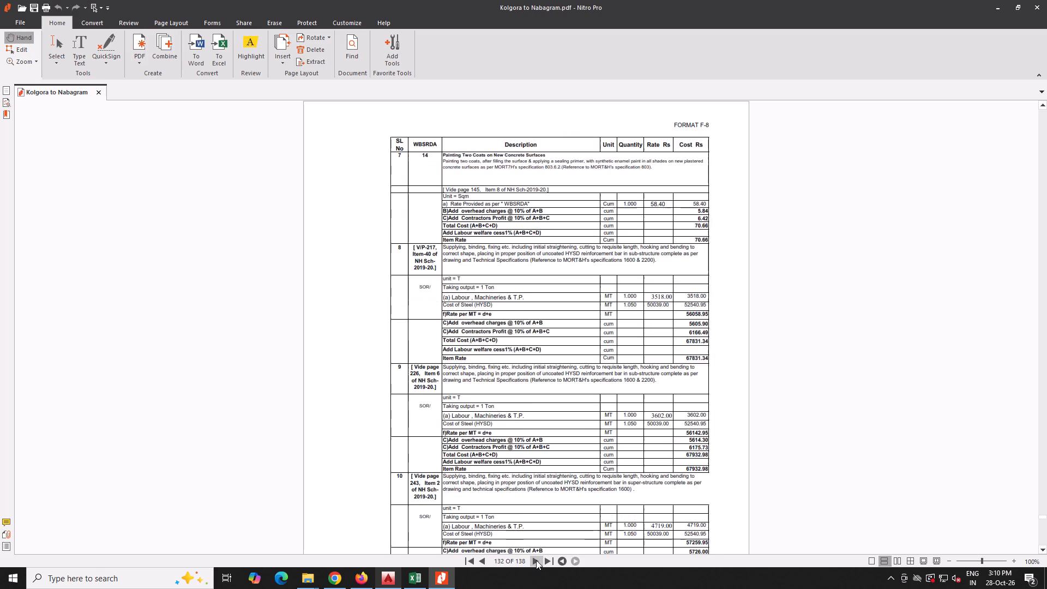
pyautogui.tripleClick(536, 560)
pyautogui.click(537, 559)
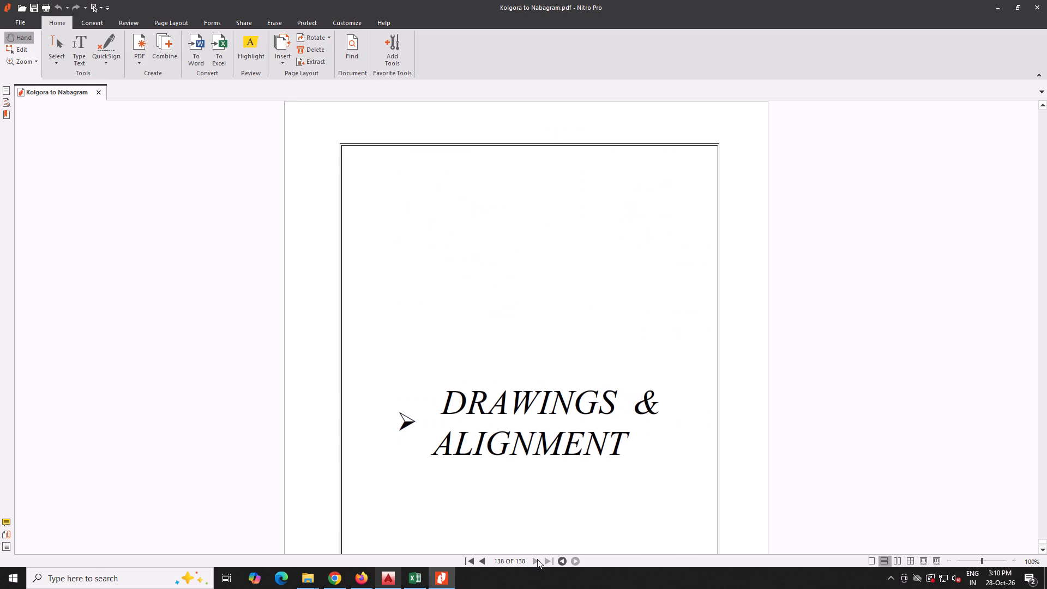
pyautogui.click(482, 560)
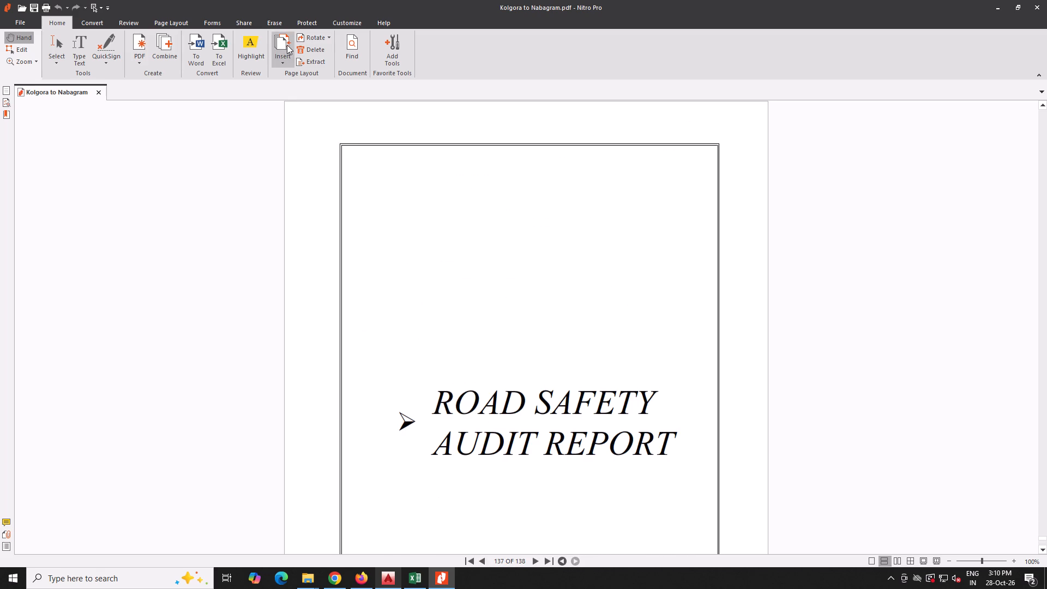
pyautogui.click(312, 46)
pyautogui.click(548, 339)
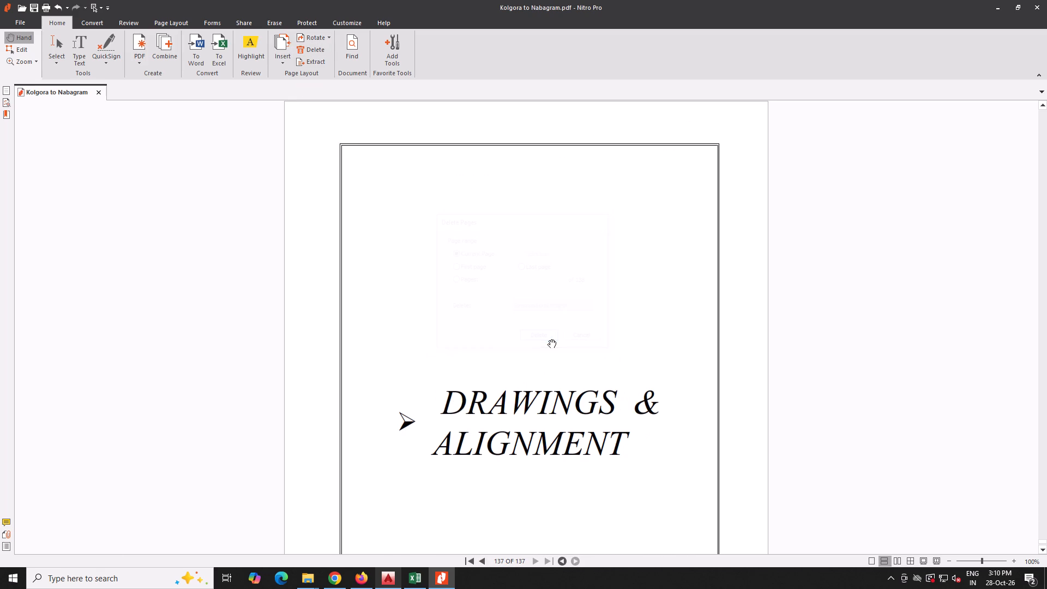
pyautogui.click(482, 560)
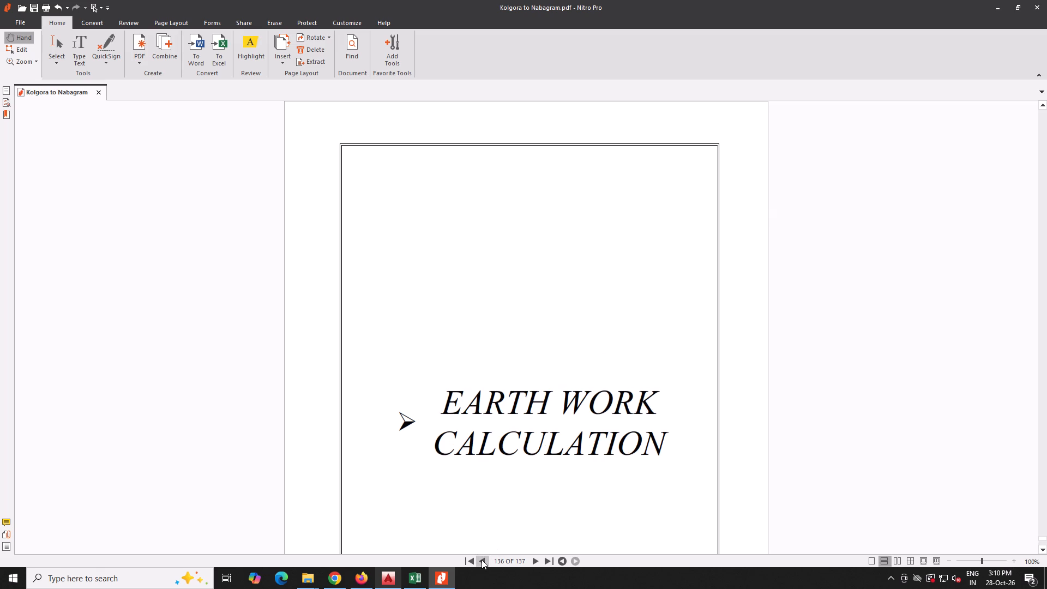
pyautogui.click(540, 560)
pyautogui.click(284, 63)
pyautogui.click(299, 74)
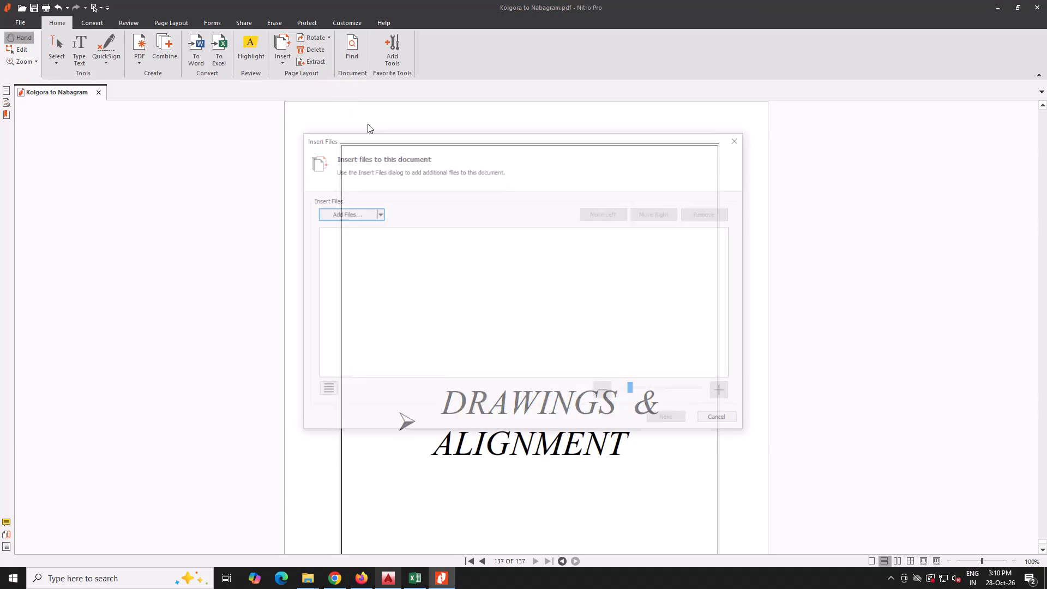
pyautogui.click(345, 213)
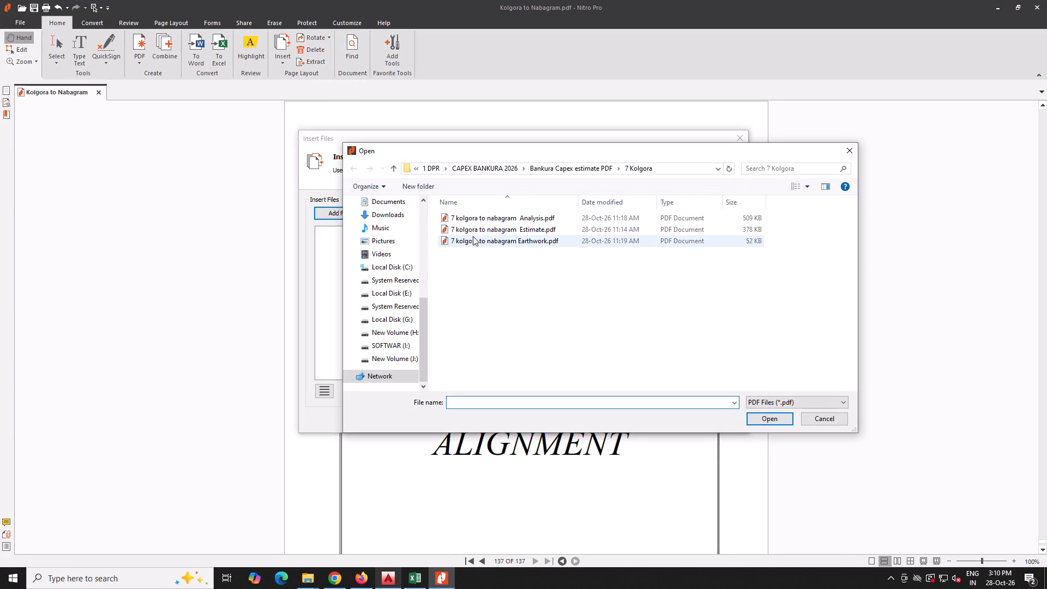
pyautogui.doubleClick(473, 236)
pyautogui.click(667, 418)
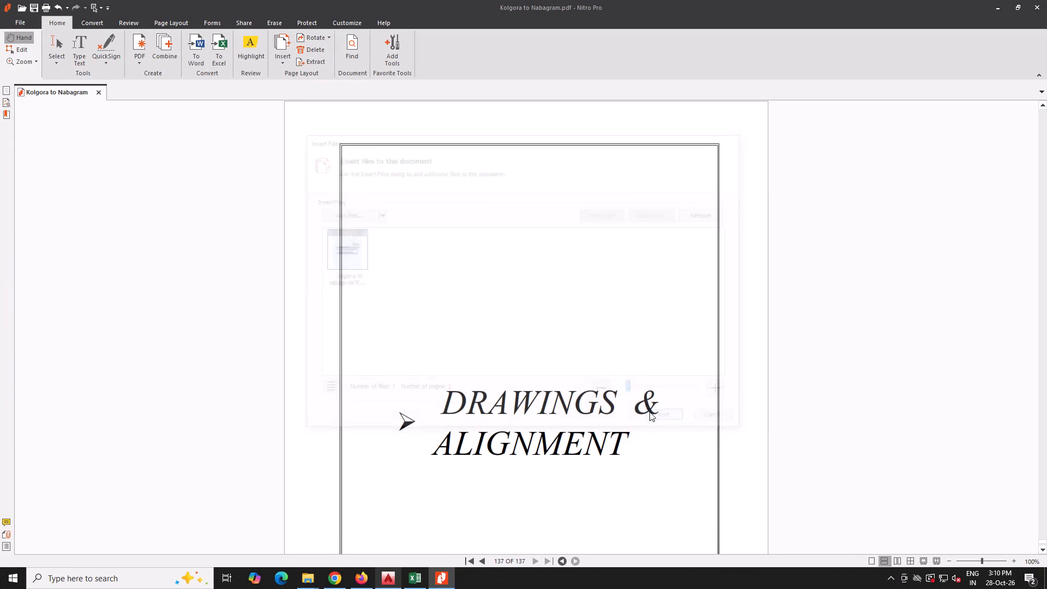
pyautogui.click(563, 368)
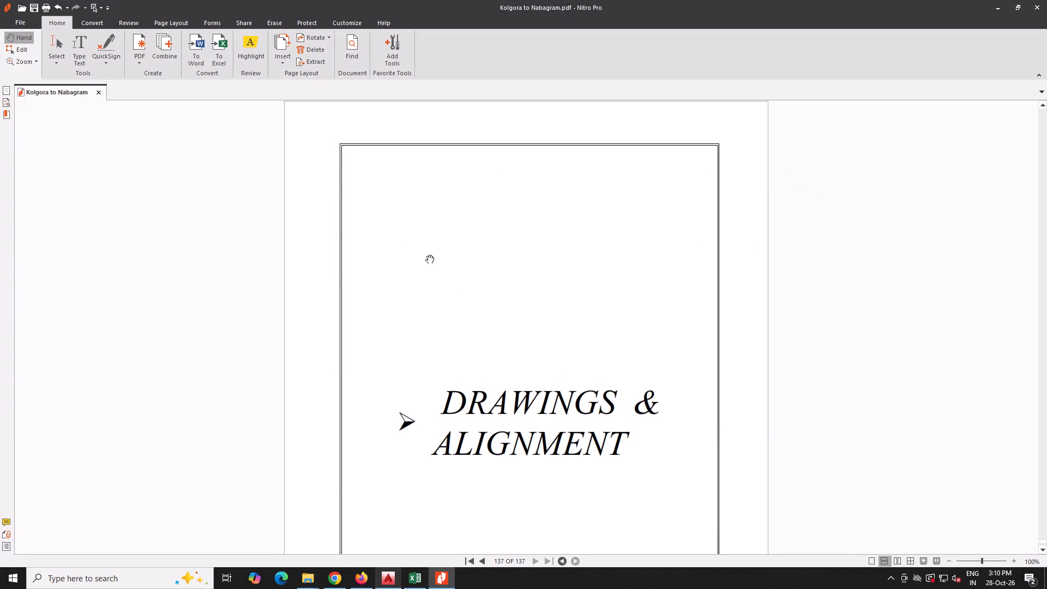
# Insert 7 kolgora to nabagram Earthwork.pdf after the Earth Work Calculation divider, just before the Drawings & Alignment divider.
pyautogui.click(282, 63)
pyautogui.click(305, 76)
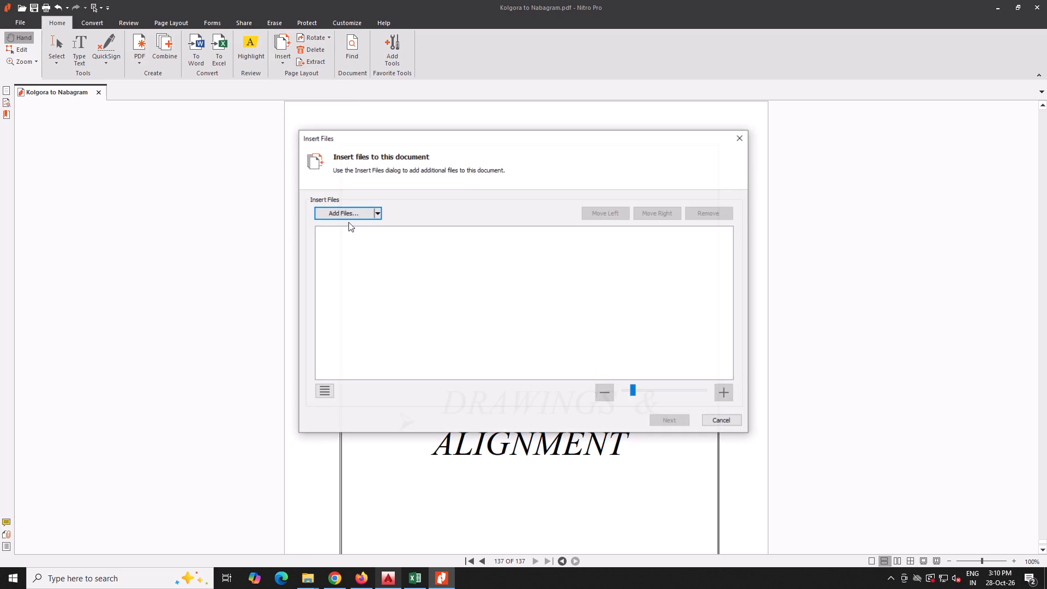
pyautogui.click(347, 217)
pyautogui.click(475, 240)
pyautogui.click(475, 240)
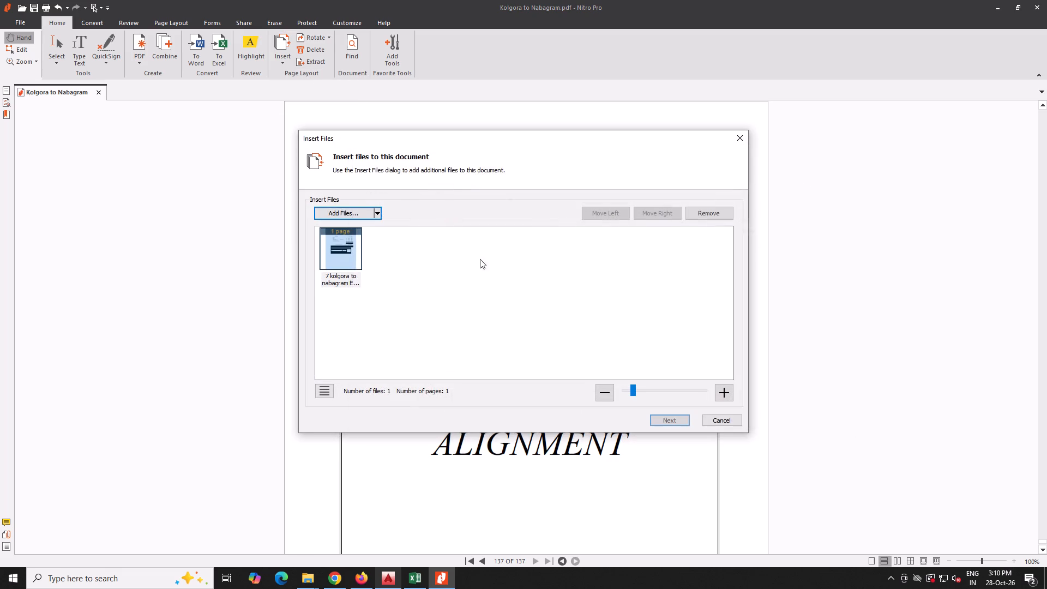
pyautogui.click(660, 419)
pyautogui.click(548, 368)
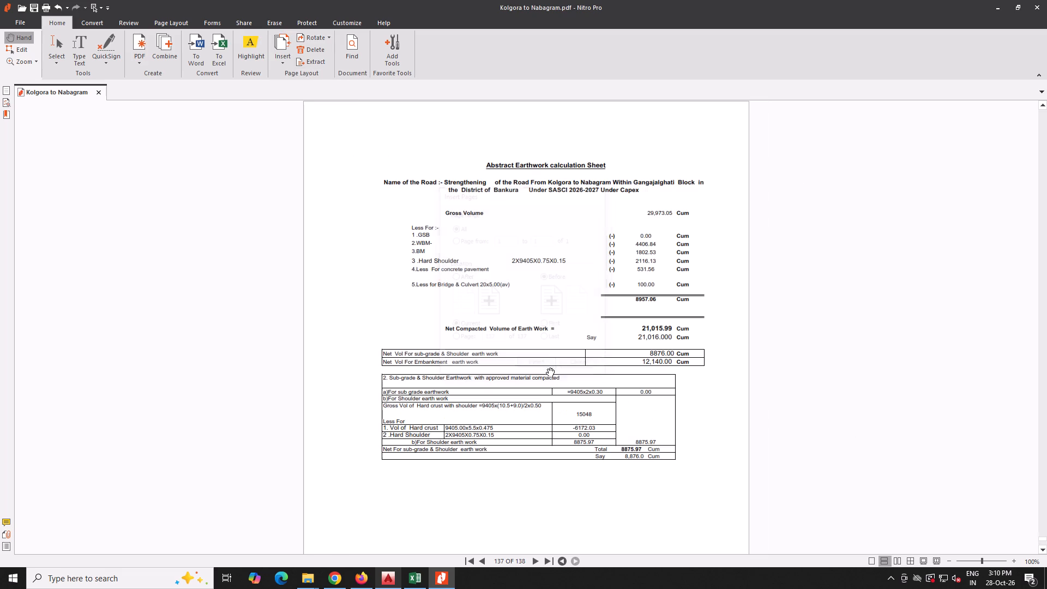
# Queue the 450 Dia HP, 600 HP, 1000 Dia HP, Drain, nh shedule boulder crate wall and TCS 3.75 m PDFs from the DWG PDF folder for insertion.
pyautogui.scroll(-20, 541, 368)
pyautogui.scroll(-1, 541, 368)
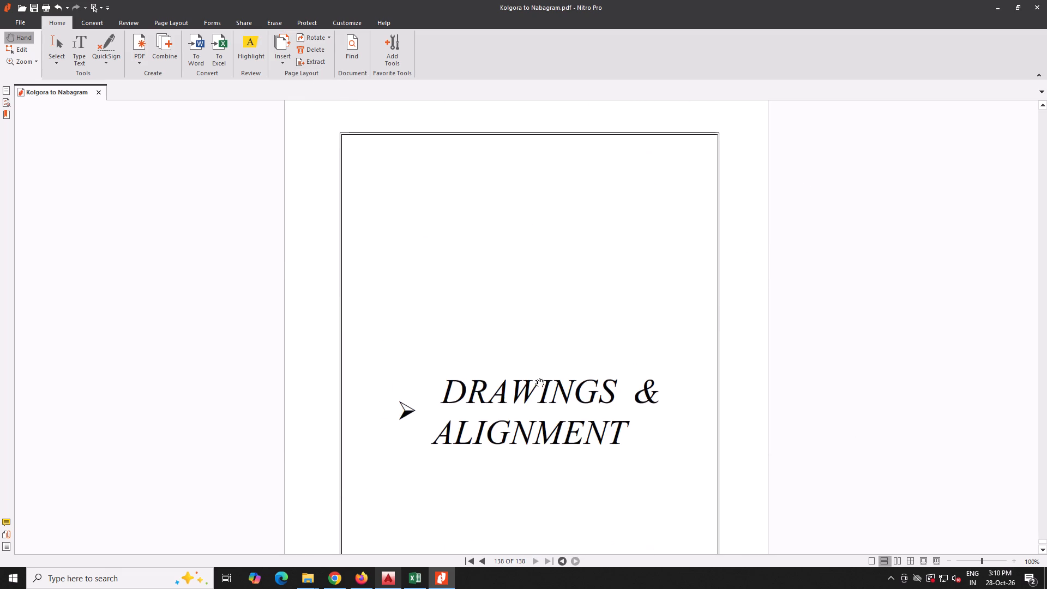
pyautogui.scroll(-4, 536, 378)
pyautogui.click(286, 62)
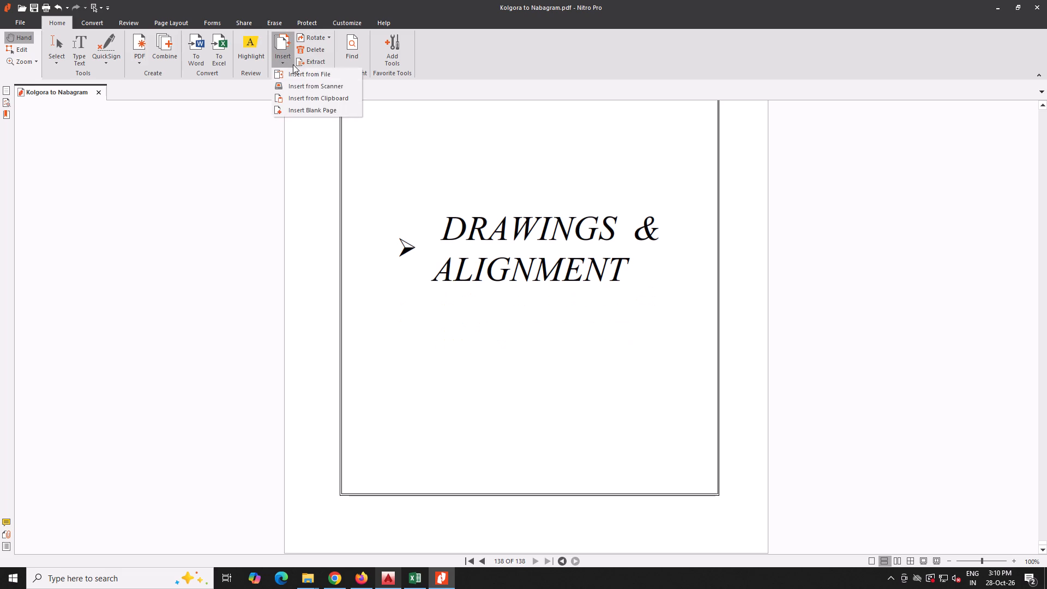
pyautogui.click(293, 73)
pyautogui.click(354, 207)
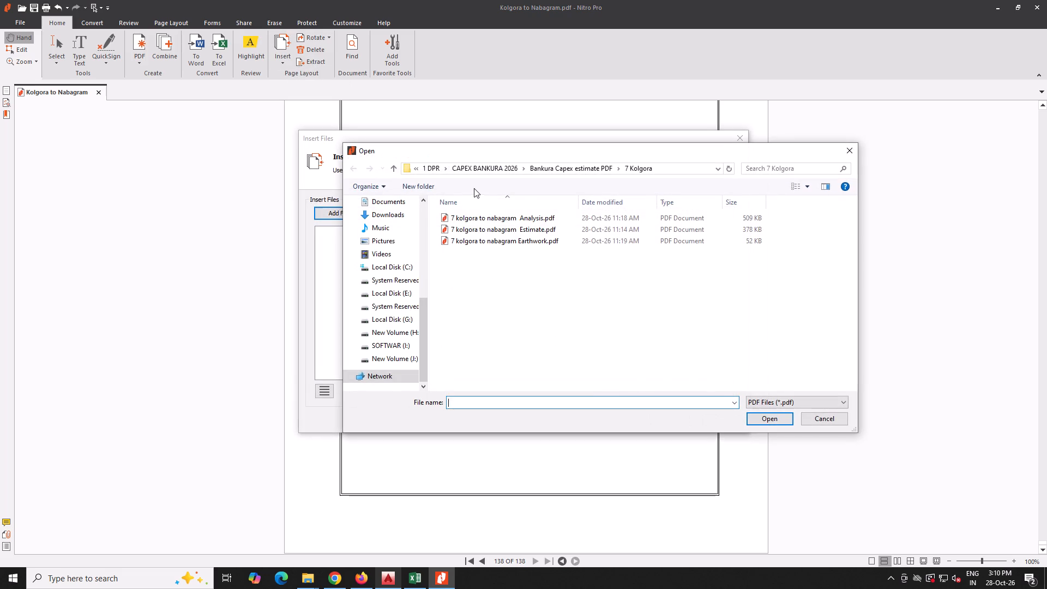
pyautogui.click(554, 166)
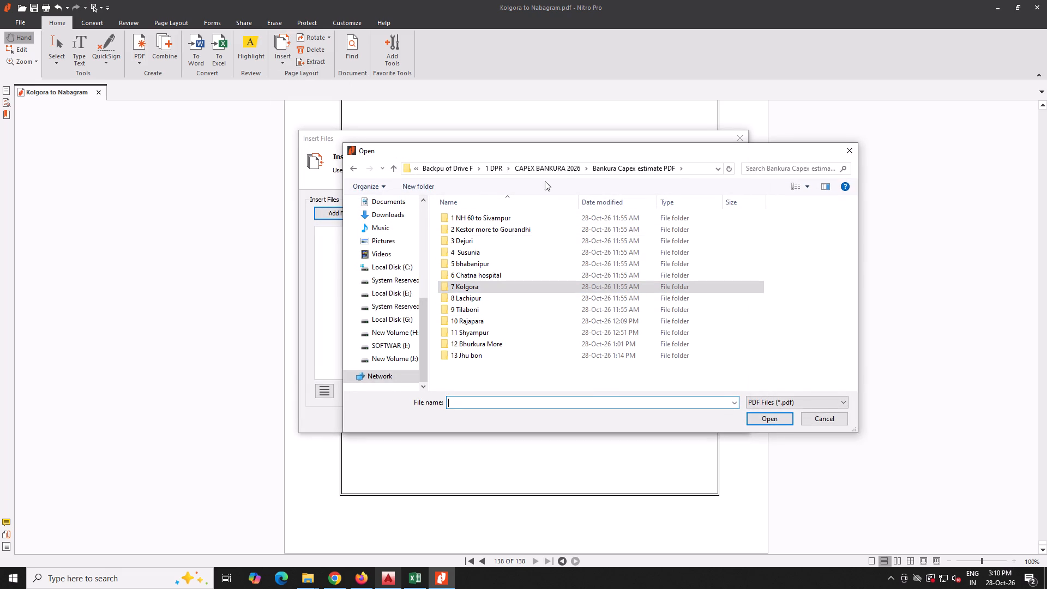
pyautogui.click(556, 169)
pyautogui.doubleClick(476, 312)
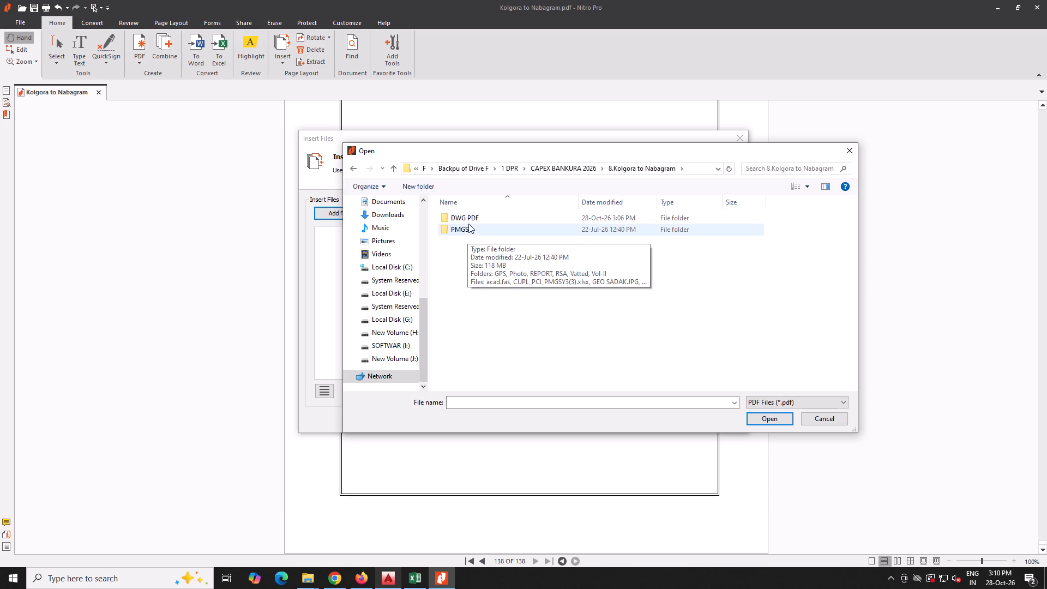
pyautogui.doubleClick(471, 218)
pyautogui.click(489, 345)
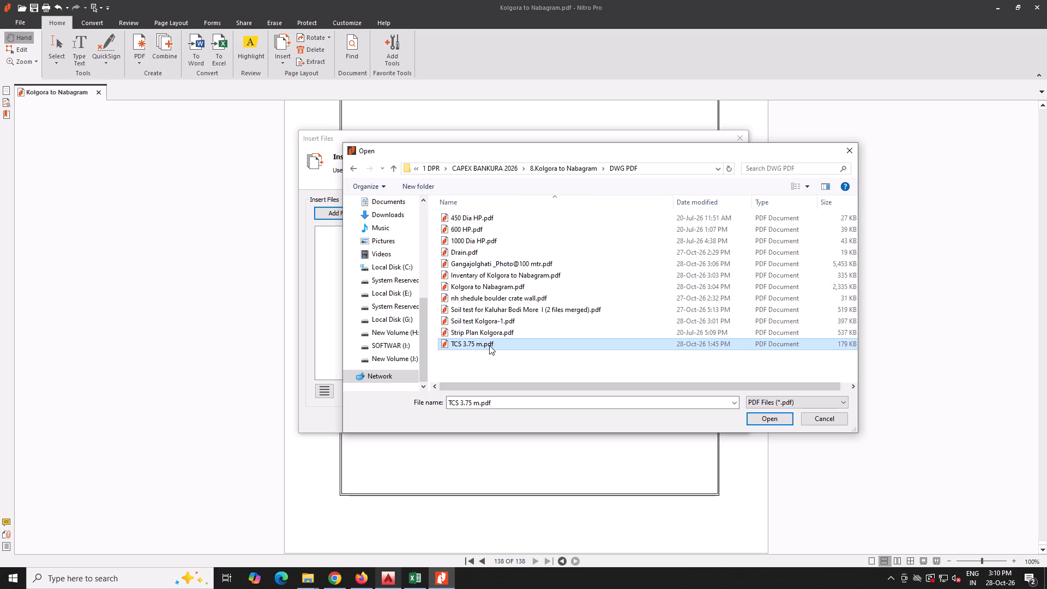
pyautogui.keyDown('ctrl'); pyautogui.click(483, 217); pyautogui.keyUp('ctrl')
pyautogui.keyDown('ctrl'); pyautogui.click(479, 226); pyautogui.keyUp('ctrl')
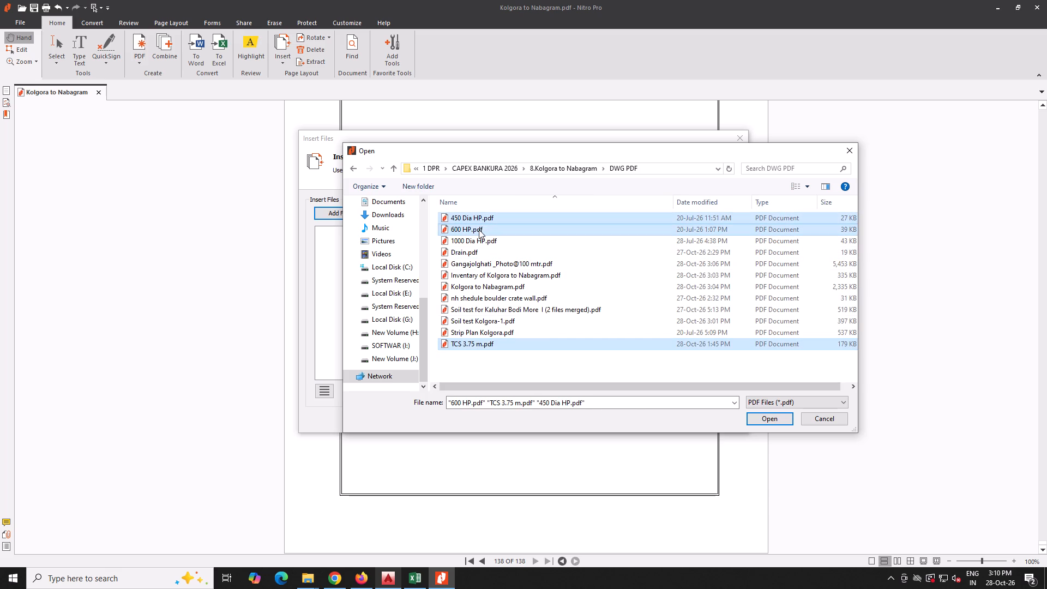
pyautogui.keyDown('ctrl'); pyautogui.click(479, 239); pyautogui.keyUp('ctrl')
pyautogui.keyDown('ctrl'); pyautogui.click(480, 254); pyautogui.keyUp('ctrl')
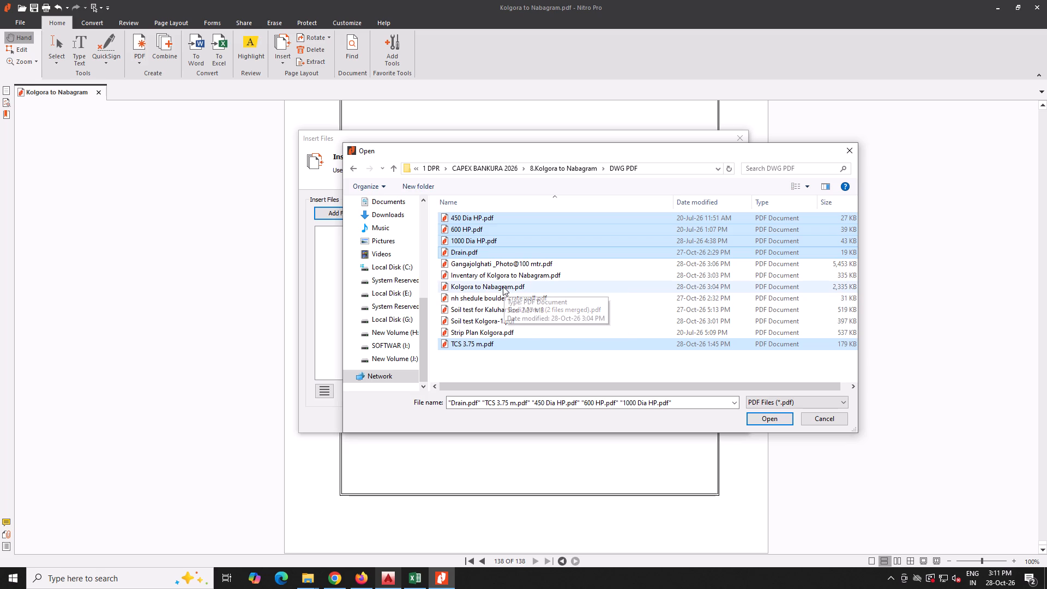
pyautogui.keyDown('ctrl'); pyautogui.click(497, 301); pyautogui.keyUp('ctrl')
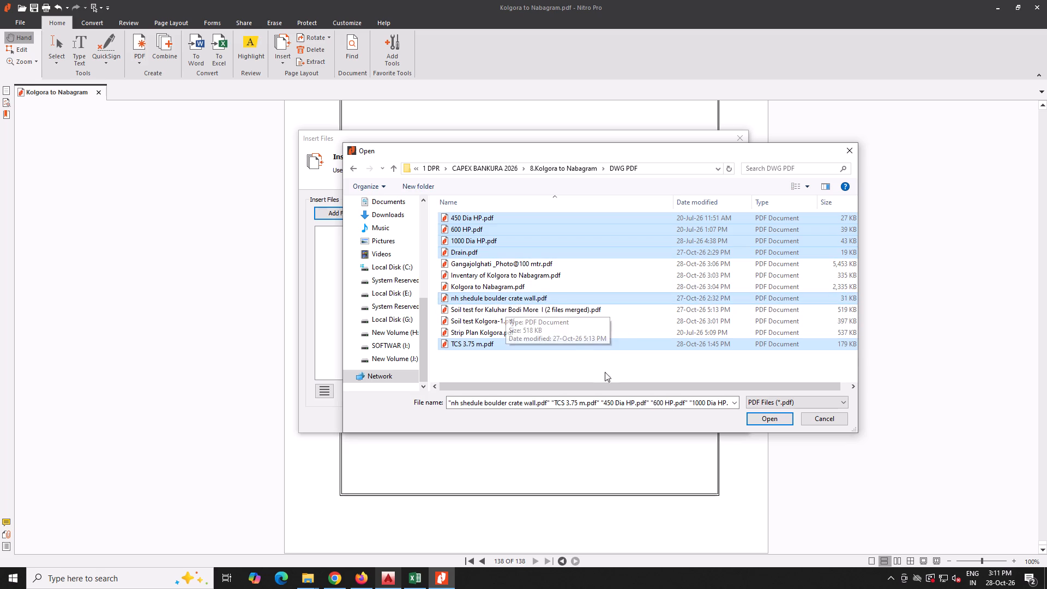
pyautogui.click(766, 420)
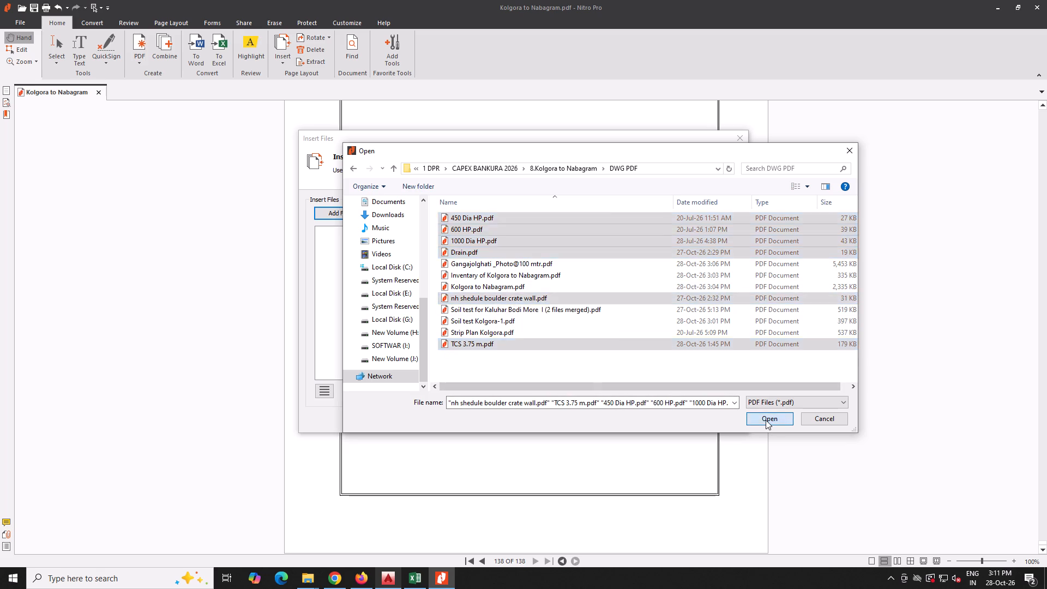
# Put TCS 3.75 m.pdf first in the file order and insert all the drawing files after the Drawings & Alignment divider.
pyautogui.click(600, 277)
pyautogui.moveTo(598, 259); pyautogui.dragTo(318, 293)
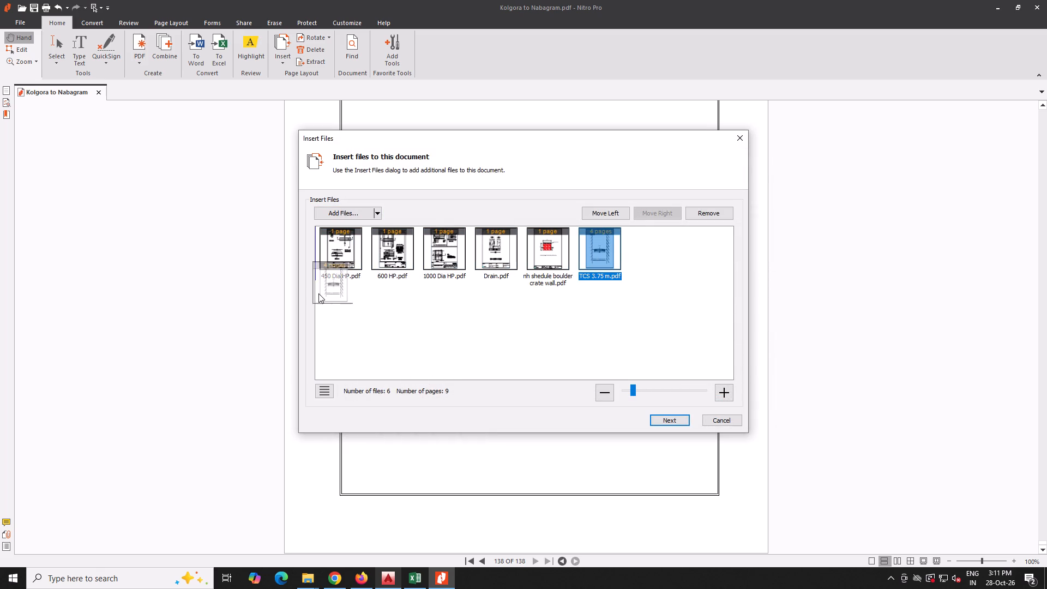
pyautogui.moveTo(318, 293); pyautogui.dragTo(325, 284)
pyautogui.click(424, 329)
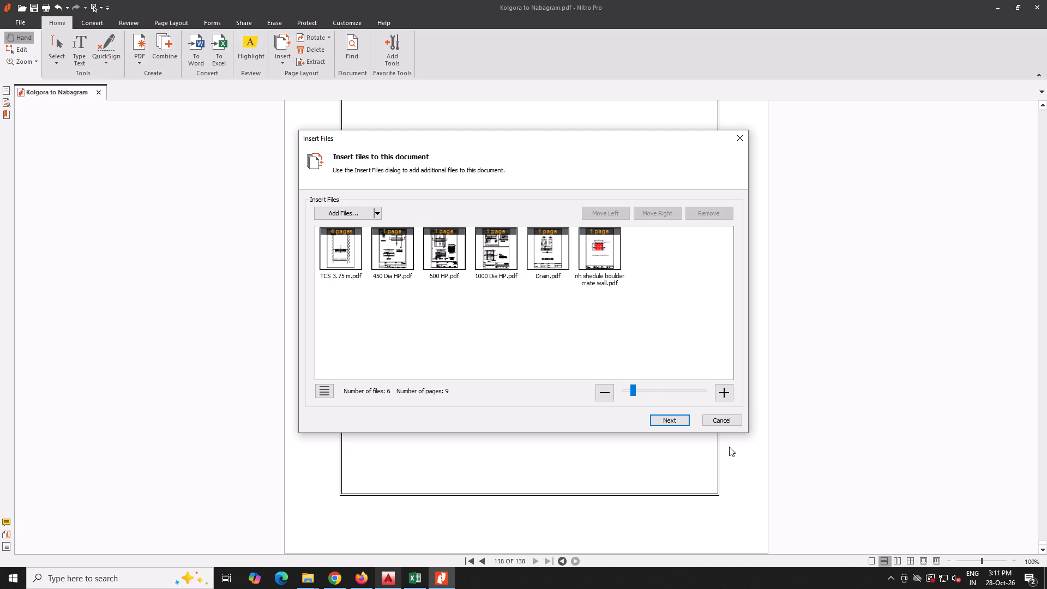
pyautogui.click(671, 417)
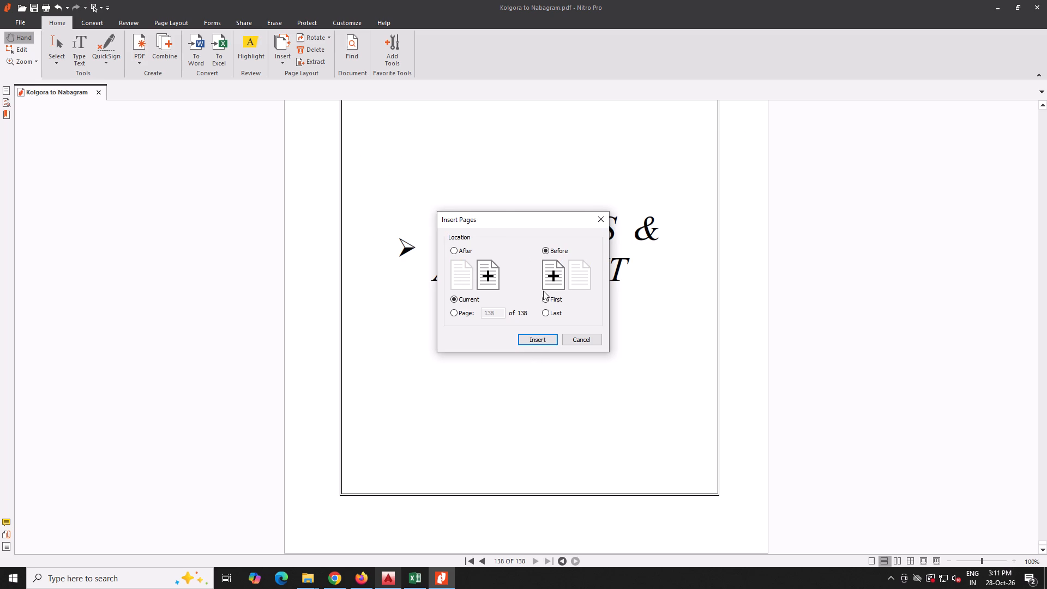
pyautogui.click(459, 251)
pyautogui.click(533, 338)
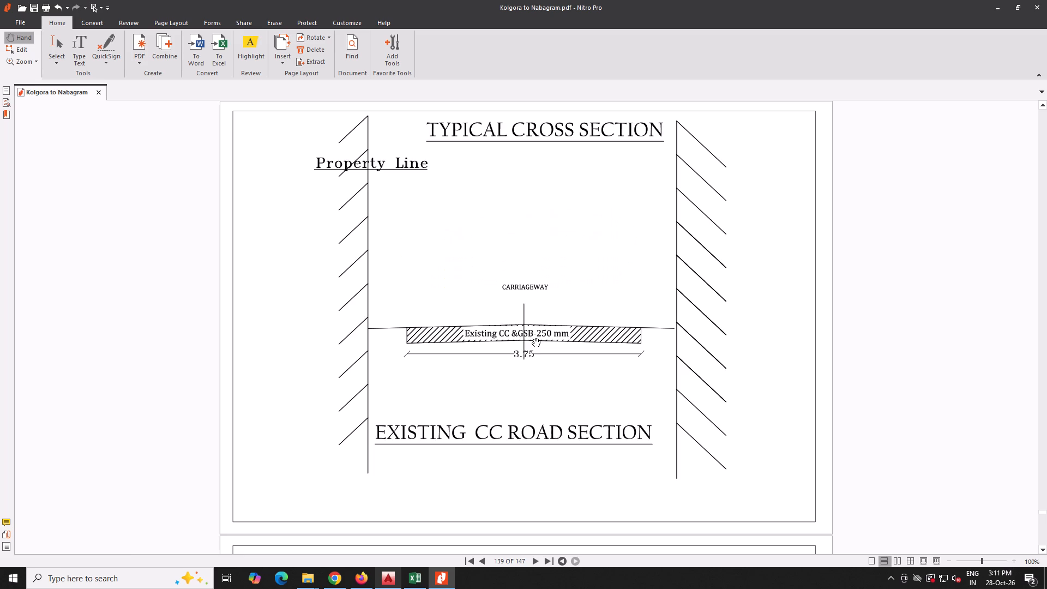
# Save the combined Kolgora to Nabagram.pdf report and close the PDF editor.
pyautogui.click(33, 9)
pyautogui.click(1040, 7)
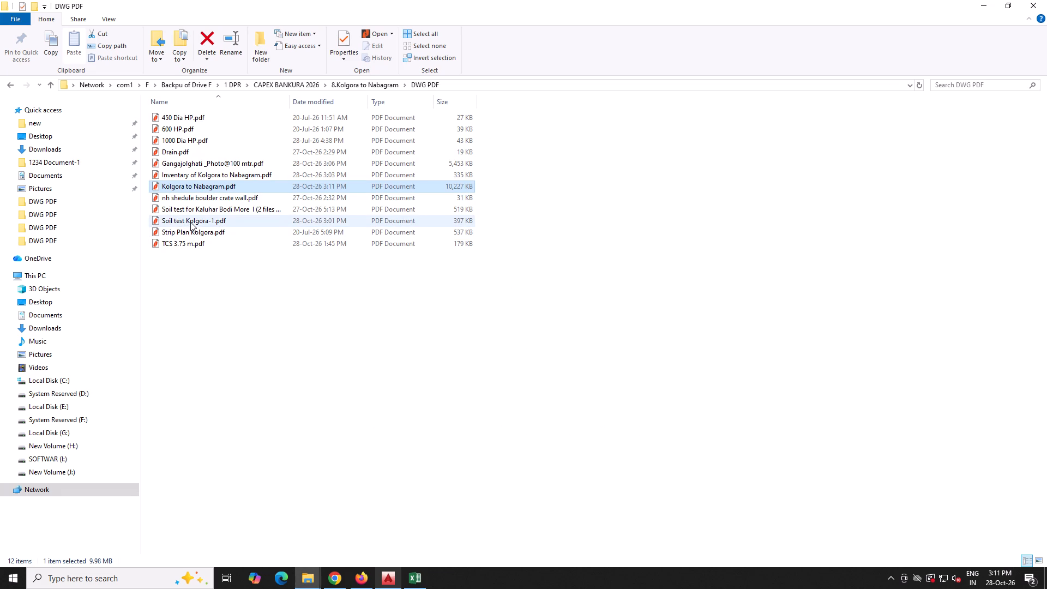
# Upload Kolgora to Nabagram.pdf from the DWG PDF folder to the BANKURA CAPEX (1) folder in Google Drive.
pyautogui.moveTo(206, 187); pyautogui.dragTo(369, 474)
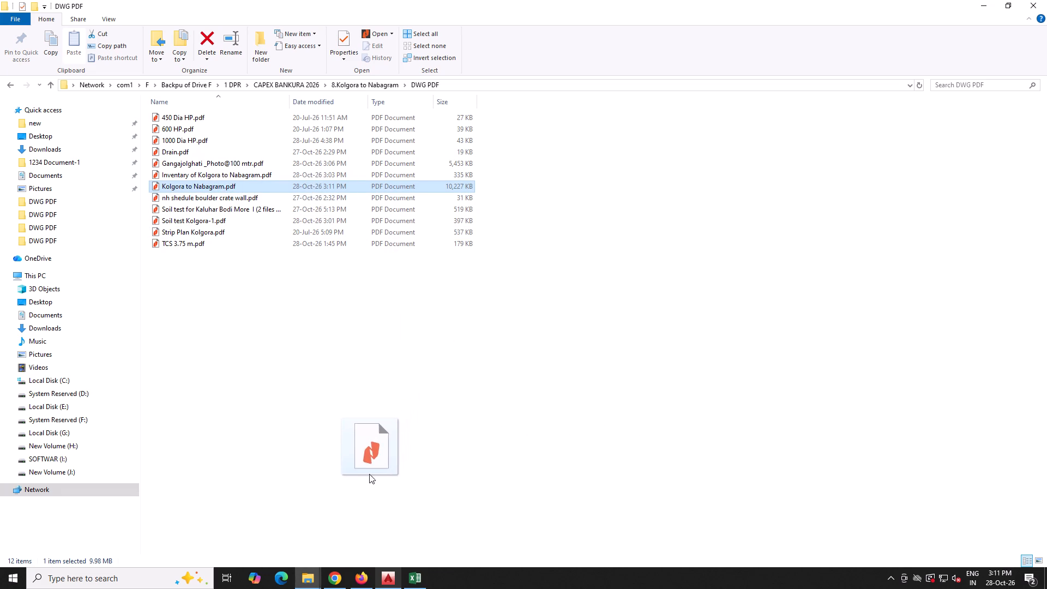
pyautogui.moveTo(369, 474); pyautogui.dragTo(388, 505)
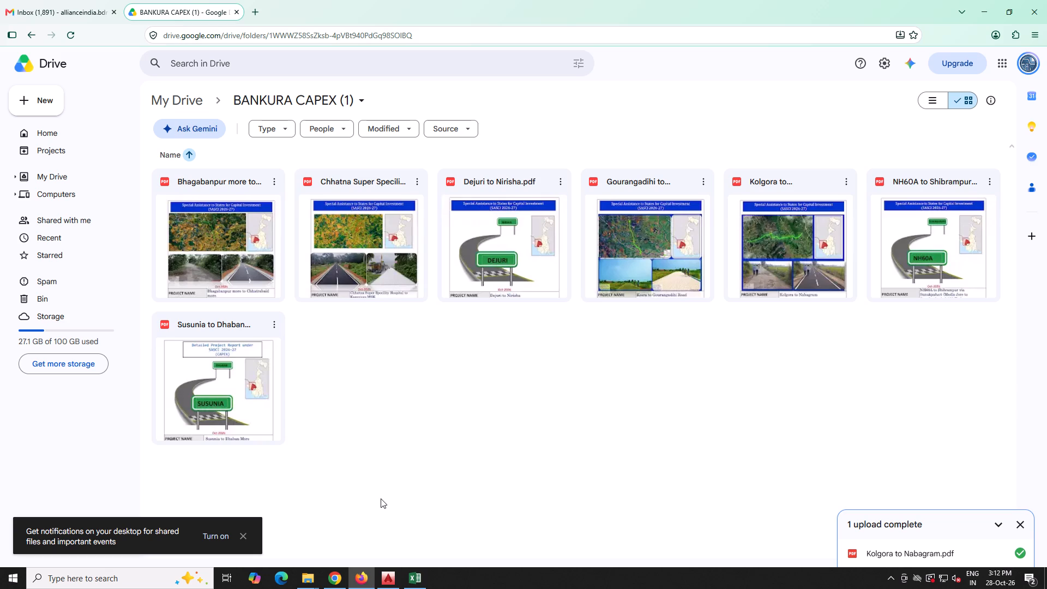
# Share the uploaded Kolgora to Nabagram.pdf with anyone with the link as Editor, and copy its link.
pyautogui.click(846, 185)
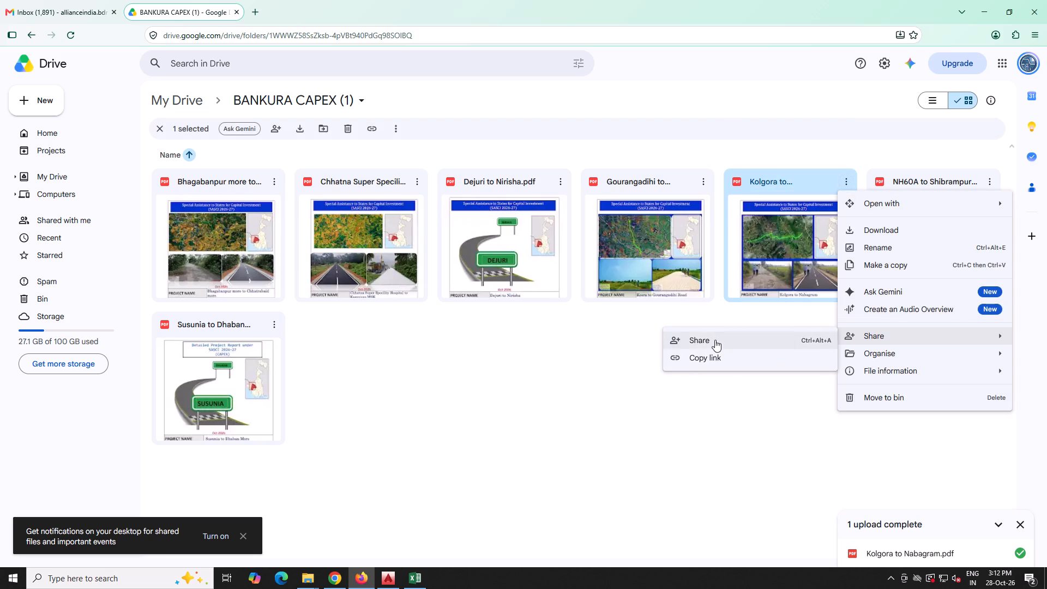
pyautogui.click(715, 340)
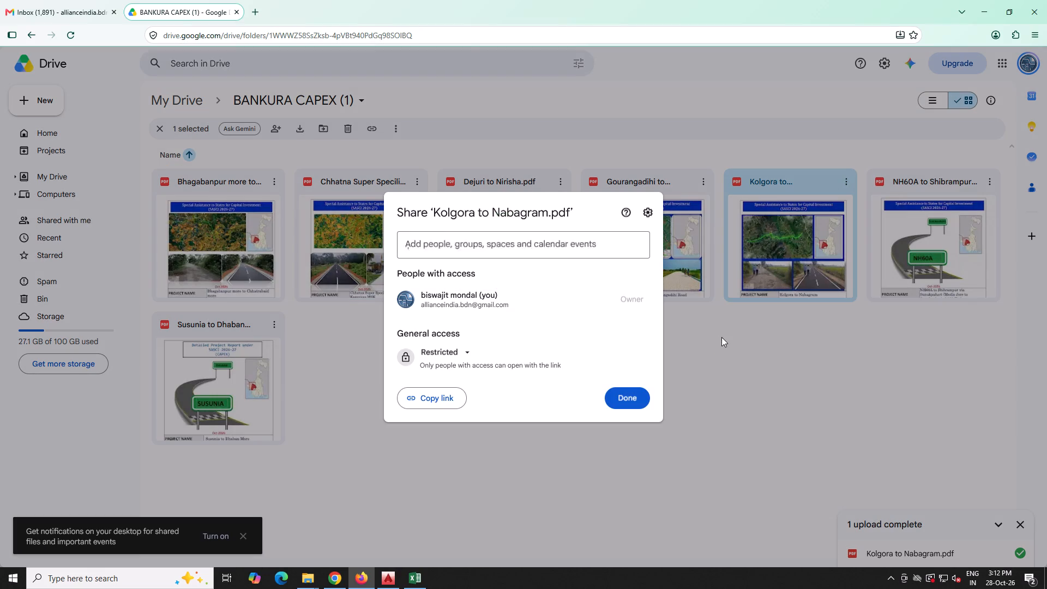
pyautogui.click(457, 352)
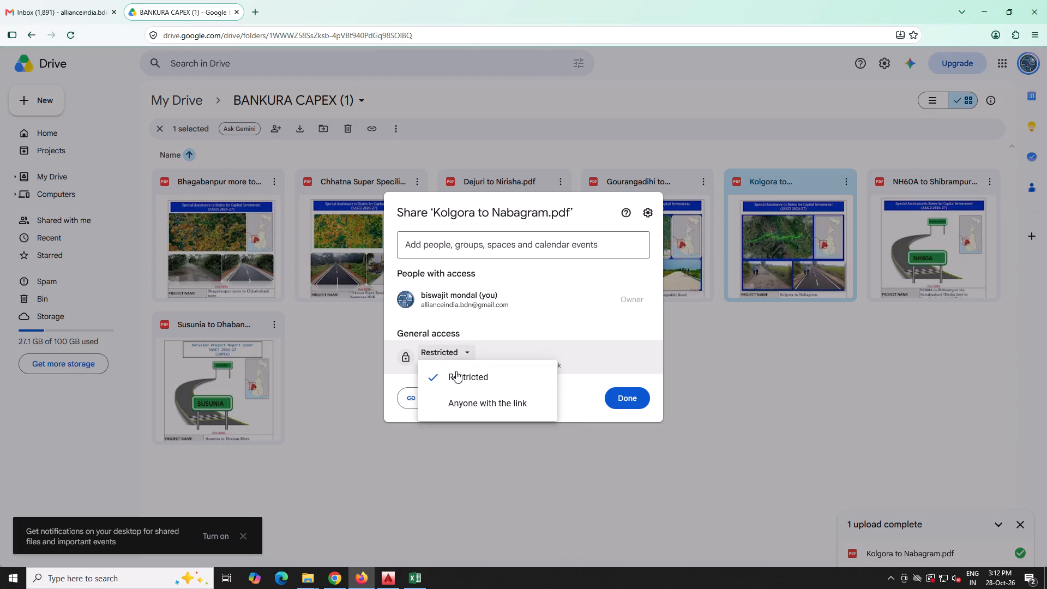
pyautogui.click(467, 401)
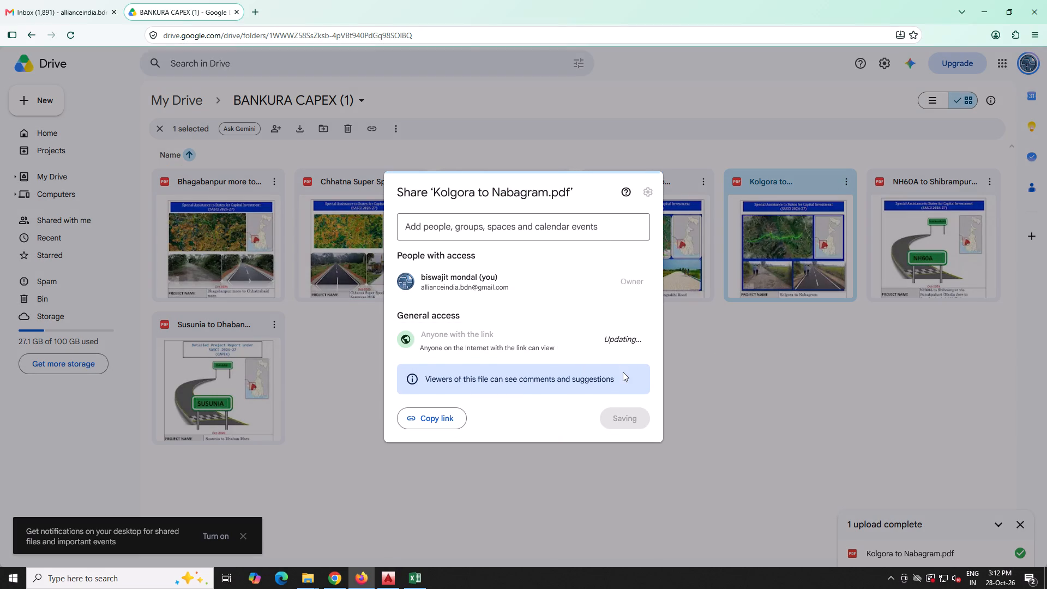
pyautogui.click(636, 335)
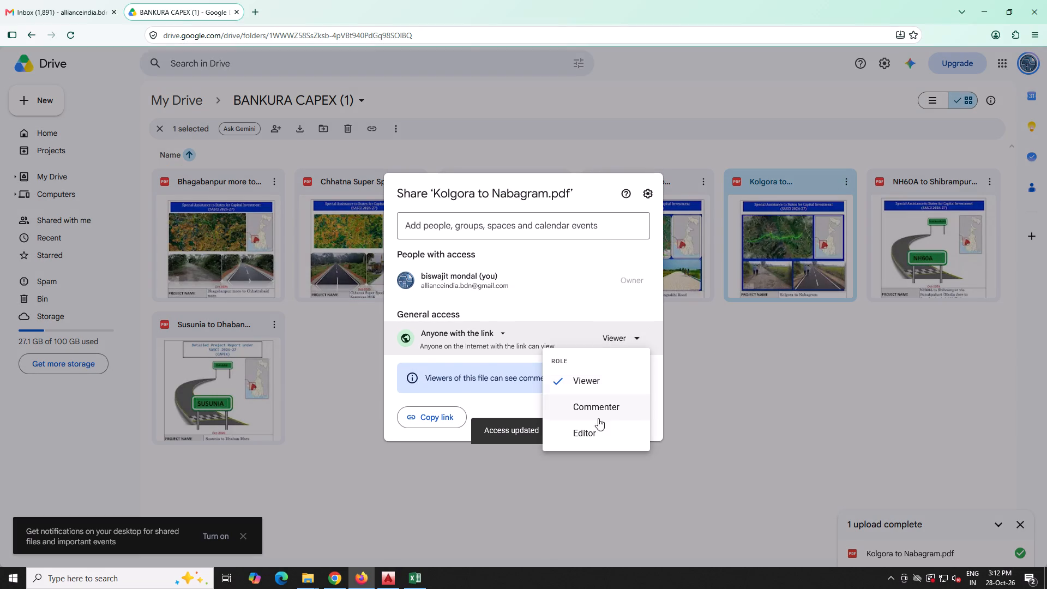
pyautogui.click(592, 432)
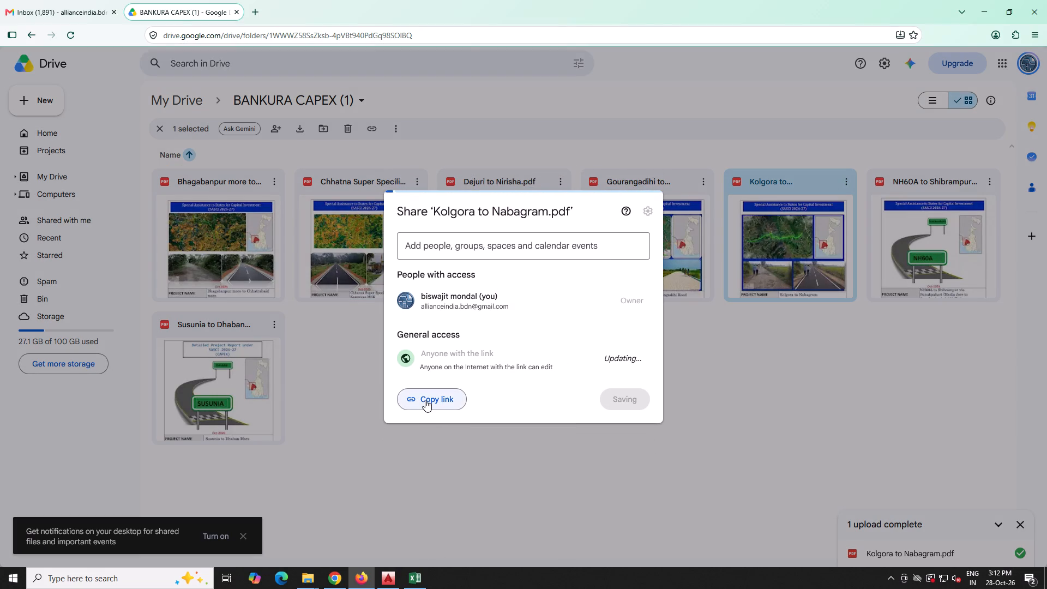
pyautogui.click(425, 400)
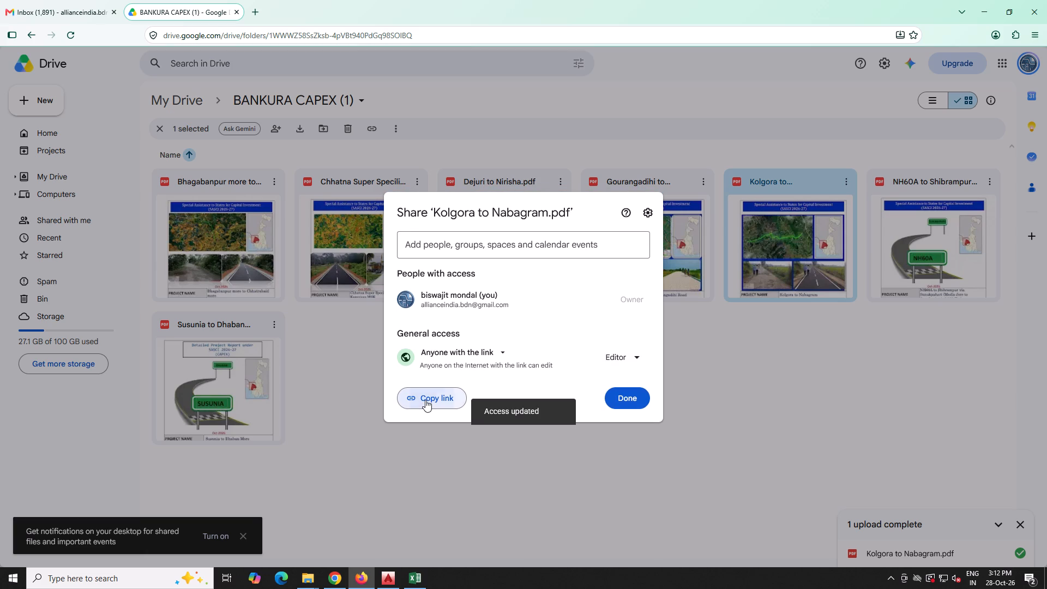
pyautogui.click(645, 402)
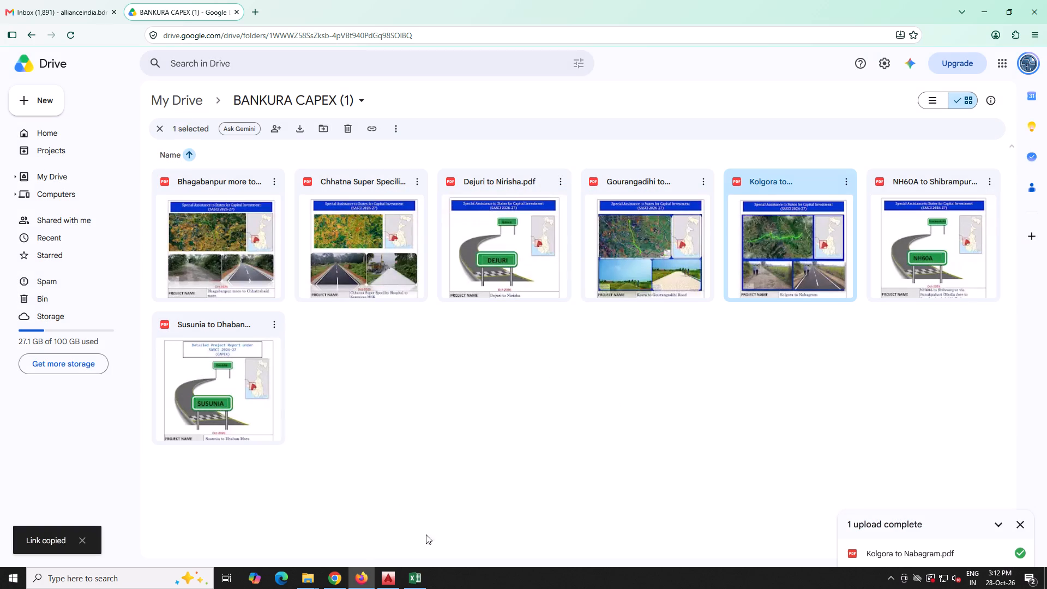
# Paste the copied Drive link into the DPR hyperlink column for the Kolgora To Nabagram road in the SASCI26-27 sheet in Chrome.
pyautogui.click(339, 574)
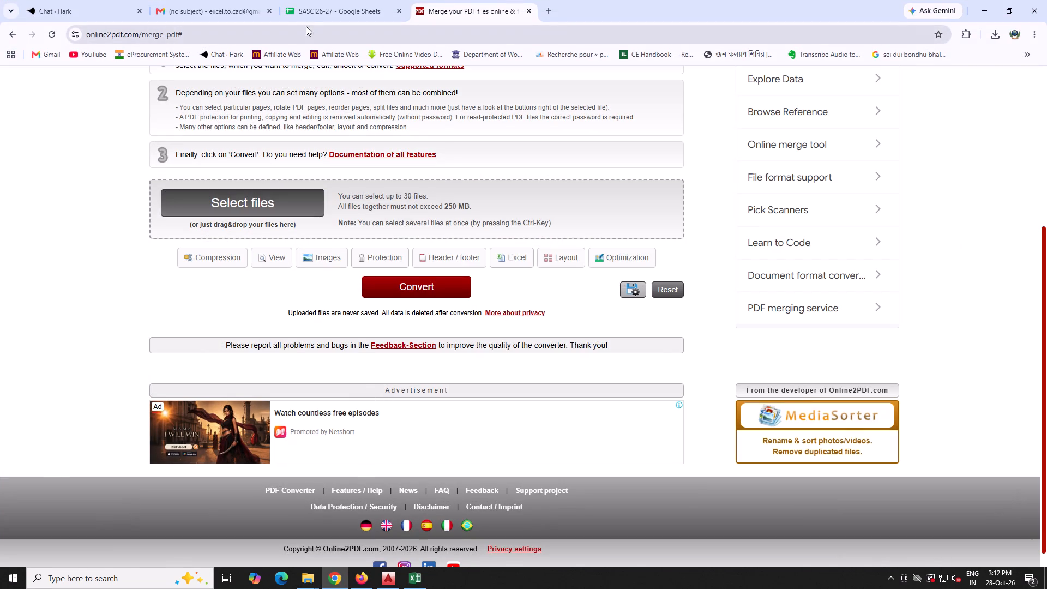
pyautogui.click(317, 3)
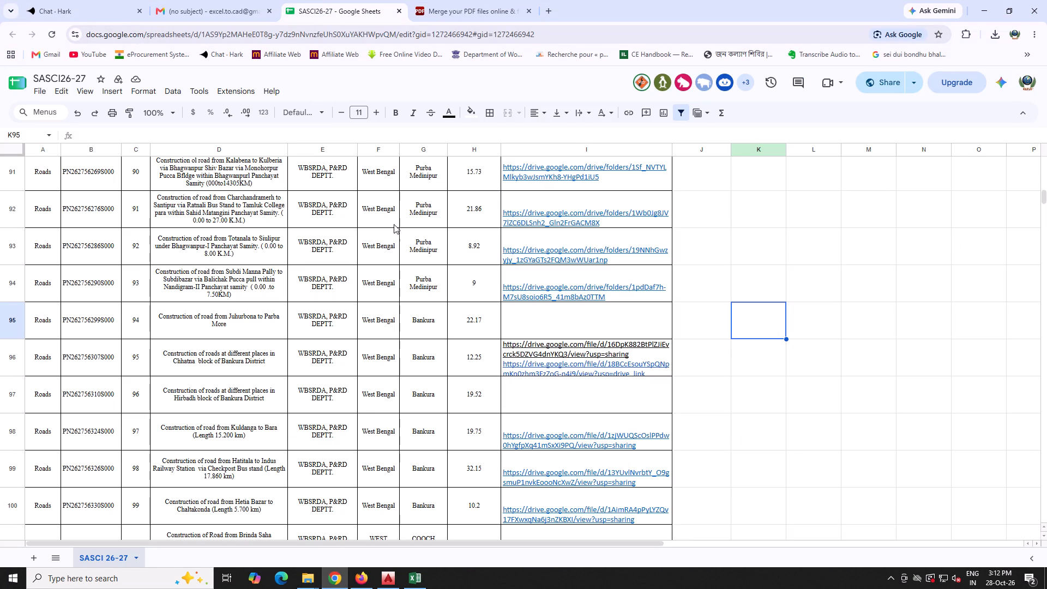
pyautogui.scroll(4, 485, 296)
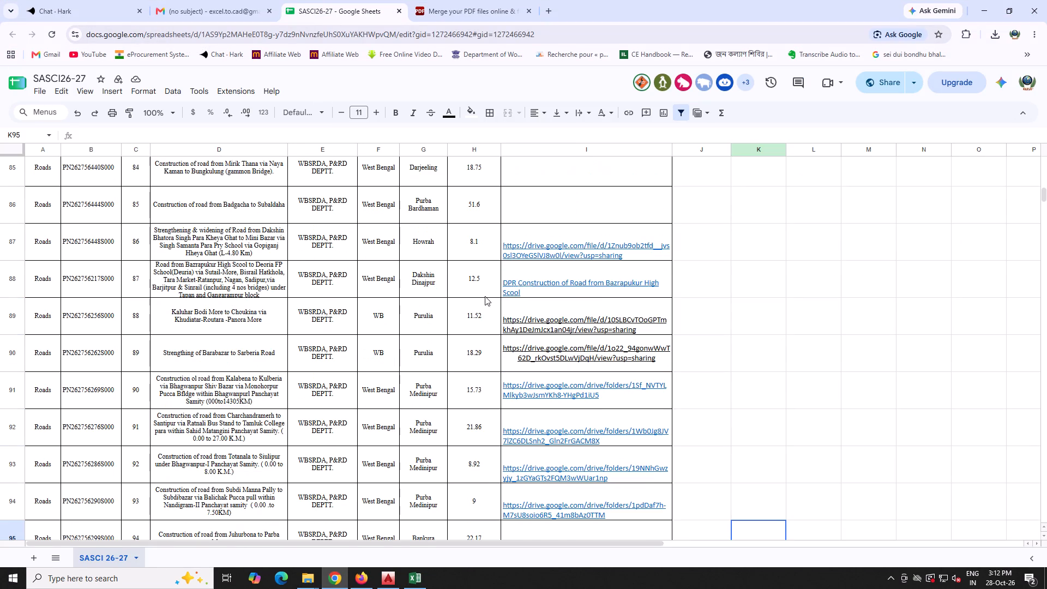
pyautogui.moveTo(1045, 196); pyautogui.dragTo(1046, 100)
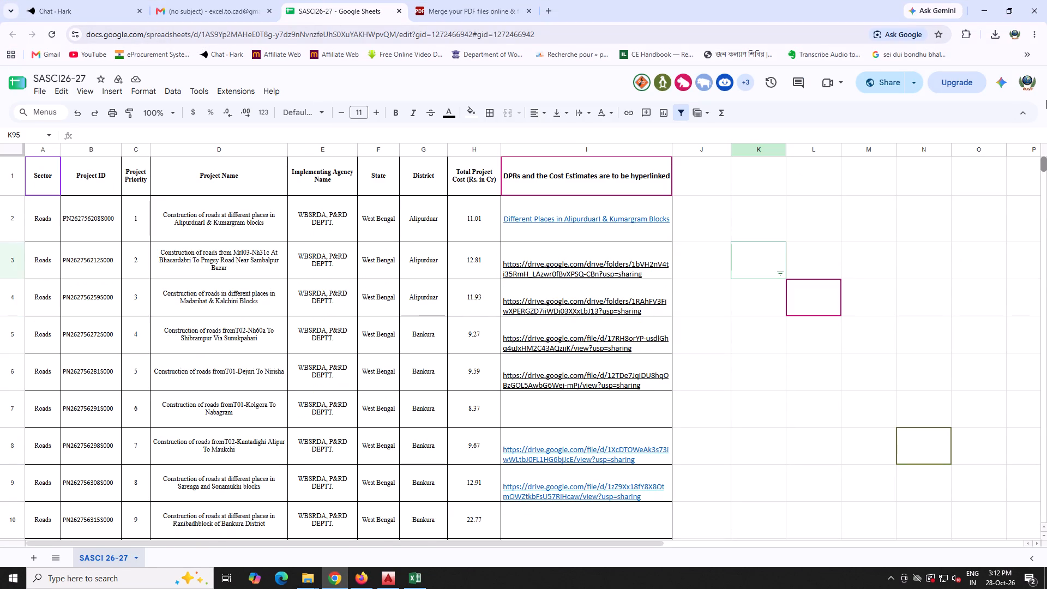
pyautogui.moveTo(1046, 100); pyautogui.dragTo(1046, 98)
pyautogui.click(431, 227)
pyautogui.press('Down')
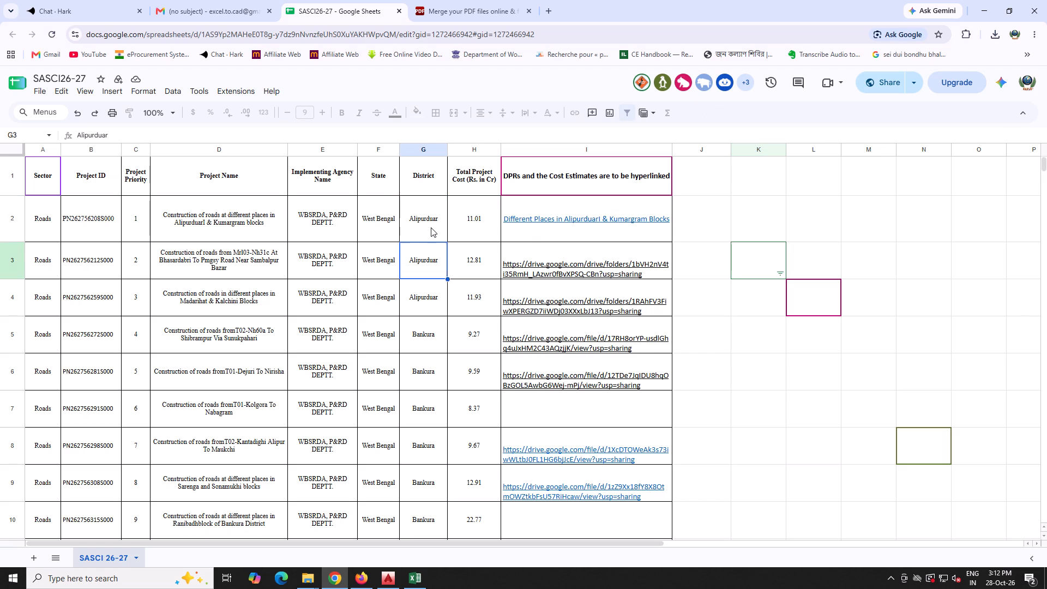
pyautogui.press('Down')
pyautogui.press('Down')
pyautogui.press('Down')
pyautogui.press('Down')
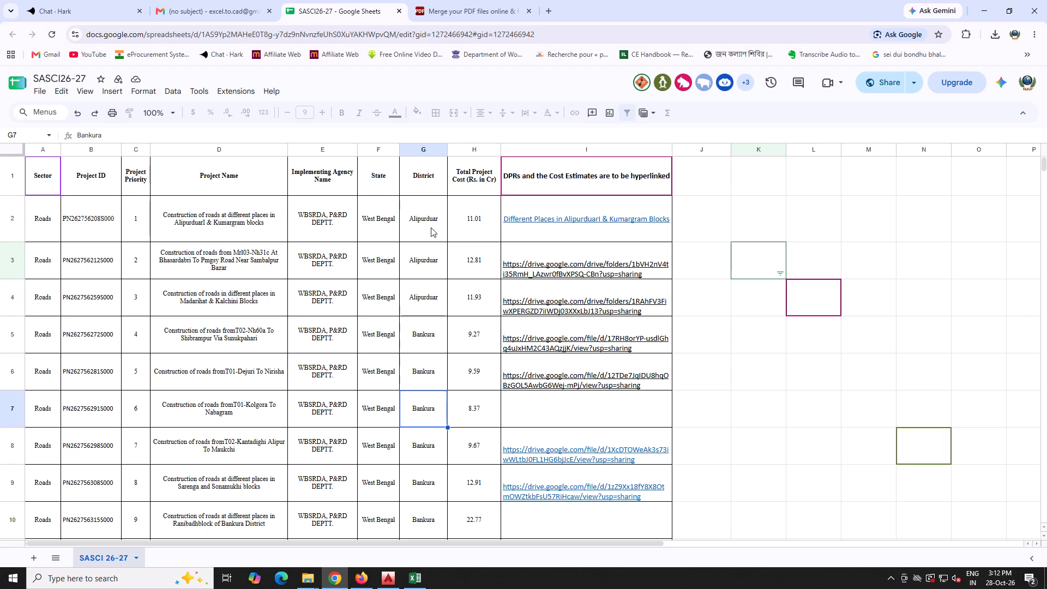
pyautogui.click(523, 405)
pyautogui.rightClick(524, 405)
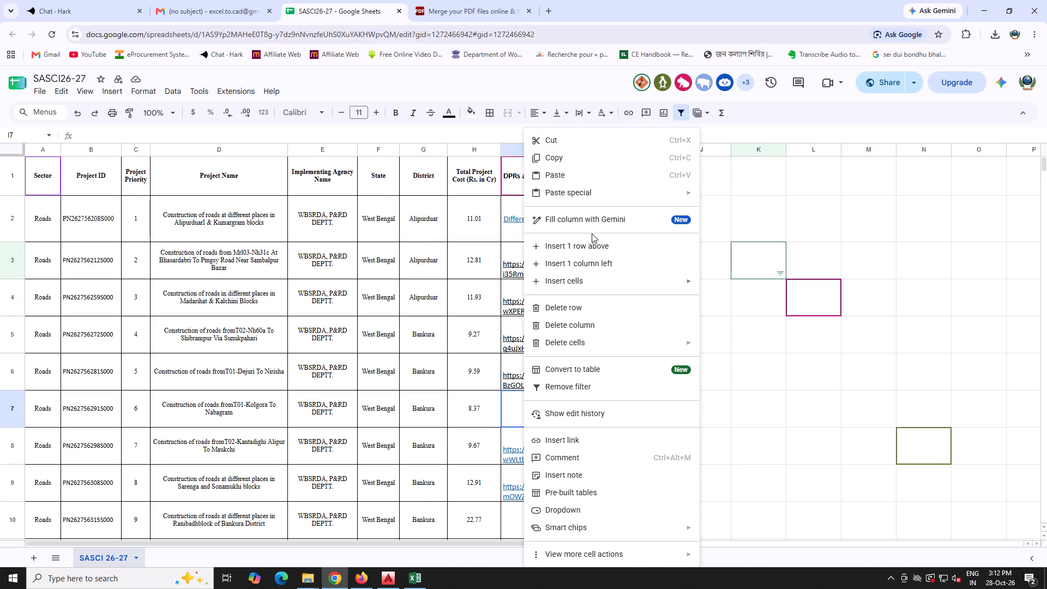
pyautogui.click(552, 178)
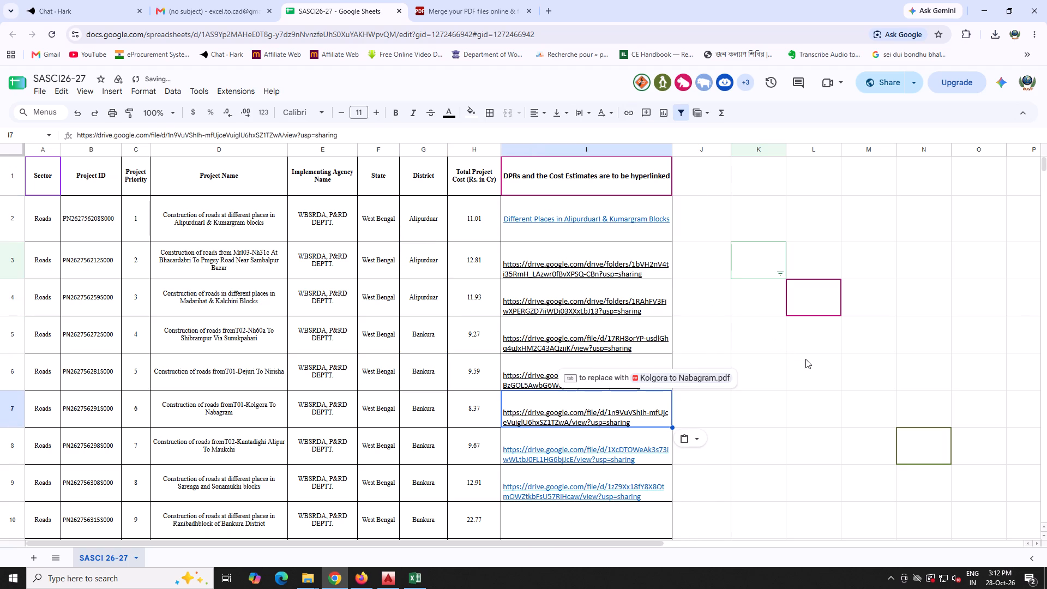
pyautogui.click(811, 377)
# Look through the project rows of the SASCI 26-27 sheet for Bankura roads whose DPR link cells are still empty.
pyautogui.scroll(-17, 807, 386)
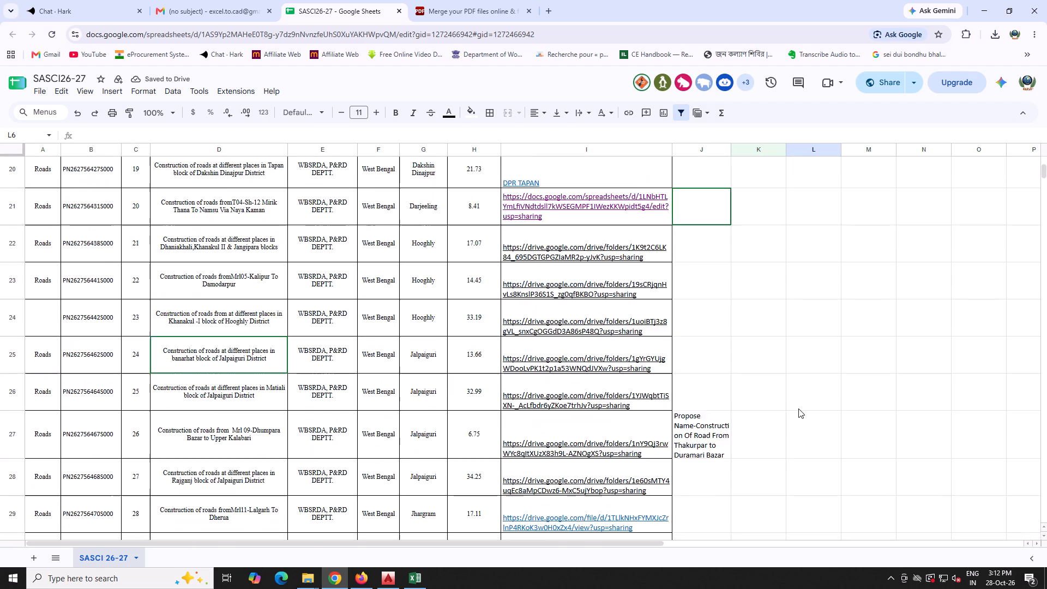
pyautogui.scroll(-20, 798, 408)
pyautogui.scroll(-17, 798, 408)
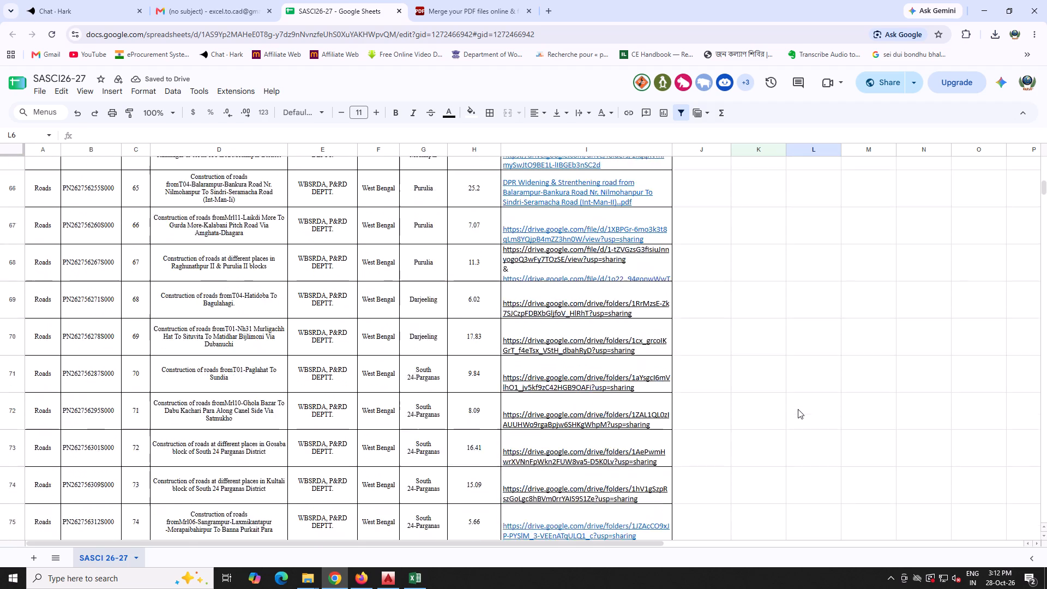
pyautogui.scroll(-20, 798, 409)
pyautogui.scroll(-16, 798, 409)
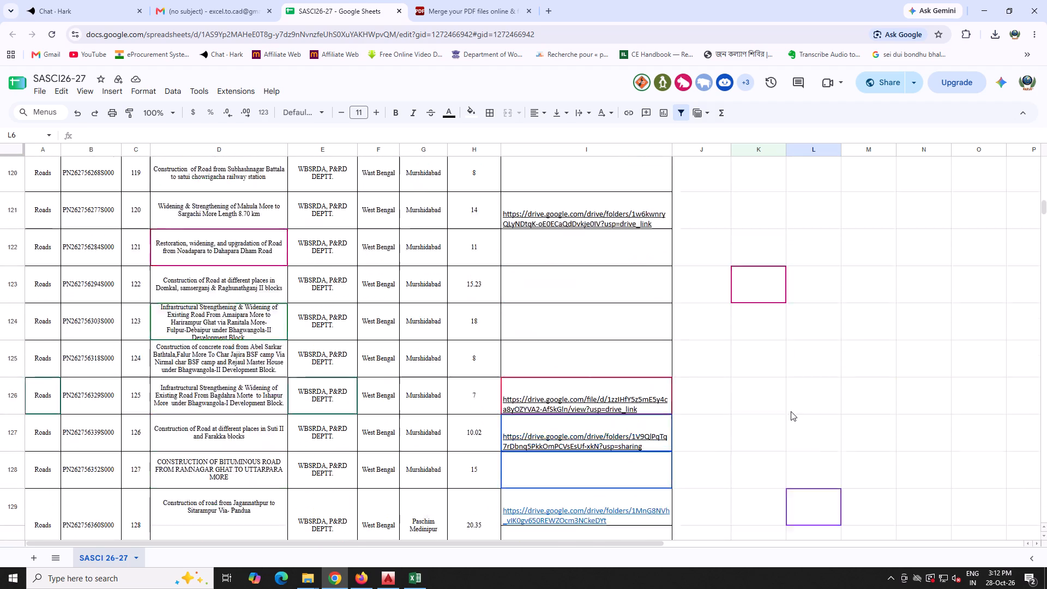
pyautogui.scroll(-20, 791, 411)
pyautogui.scroll(-16, 791, 411)
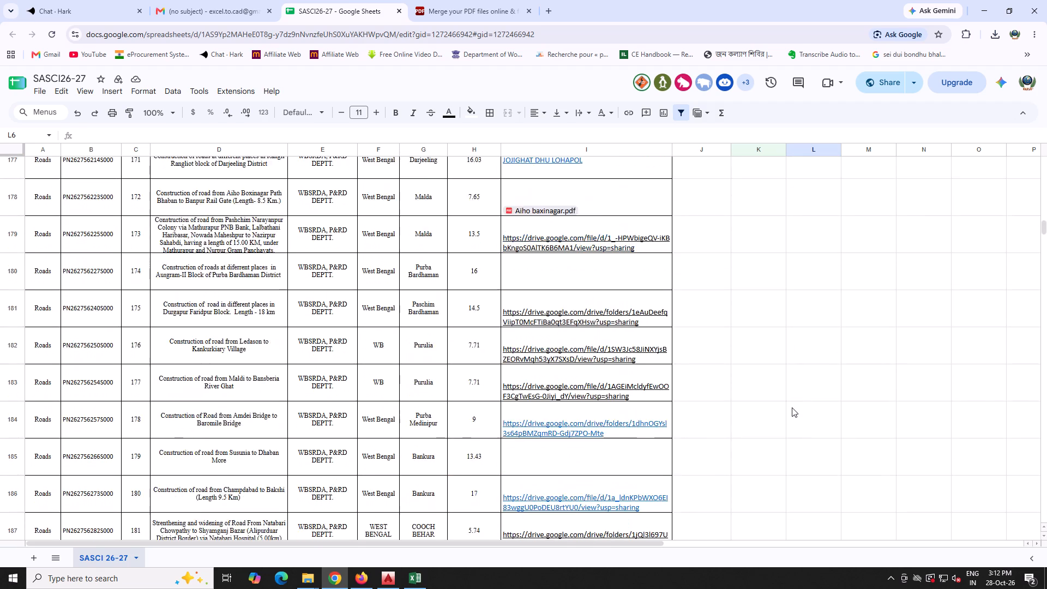
pyautogui.scroll(-18, 792, 407)
pyautogui.scroll(5, 795, 406)
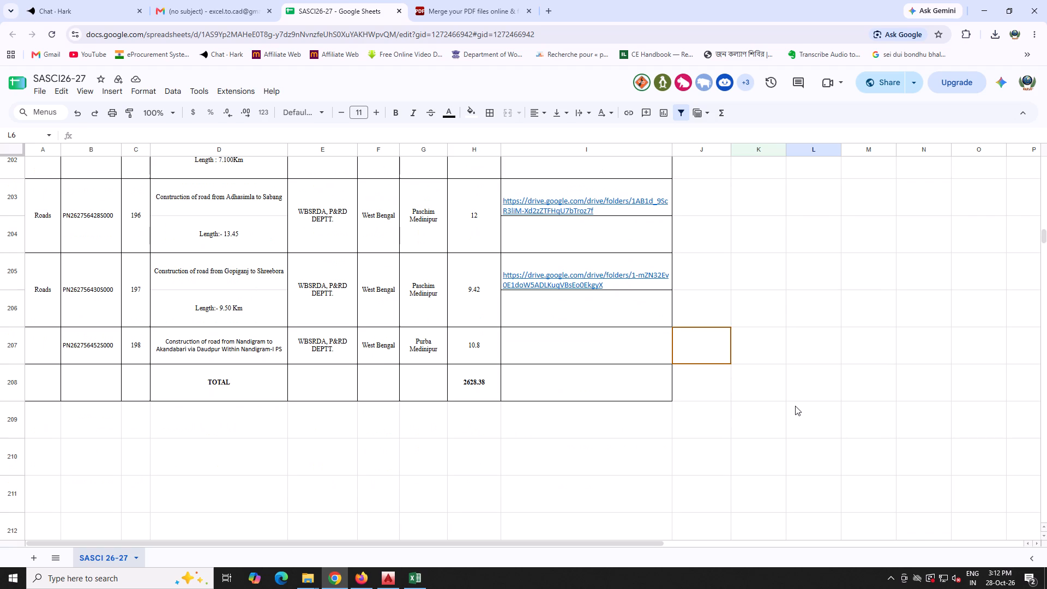
pyautogui.click(541, 388)
pyautogui.scroll(4, 538, 392)
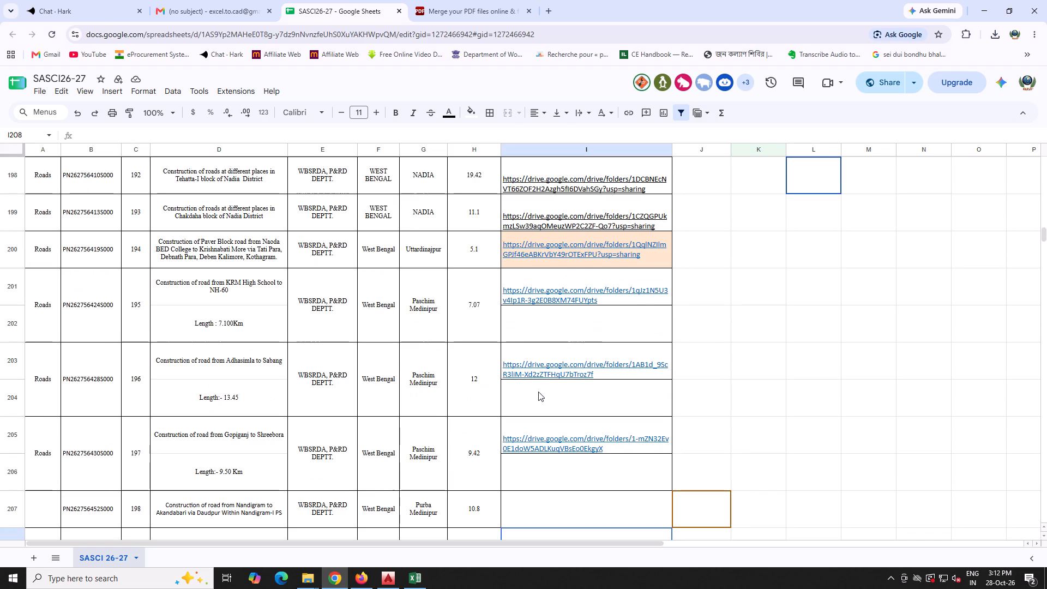
pyautogui.scroll(10, 538, 392)
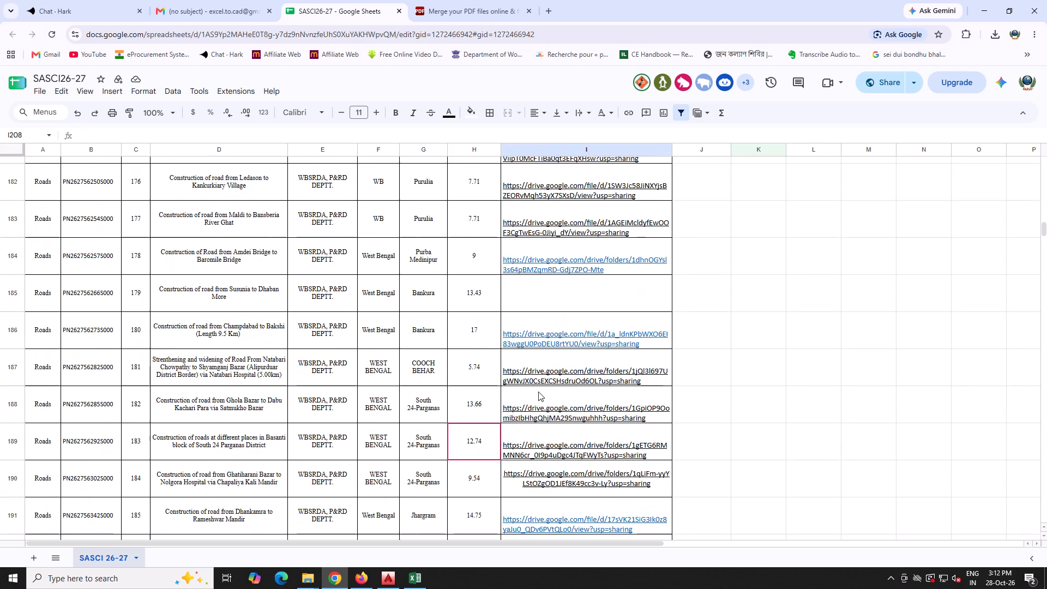
pyautogui.scroll(2, 538, 392)
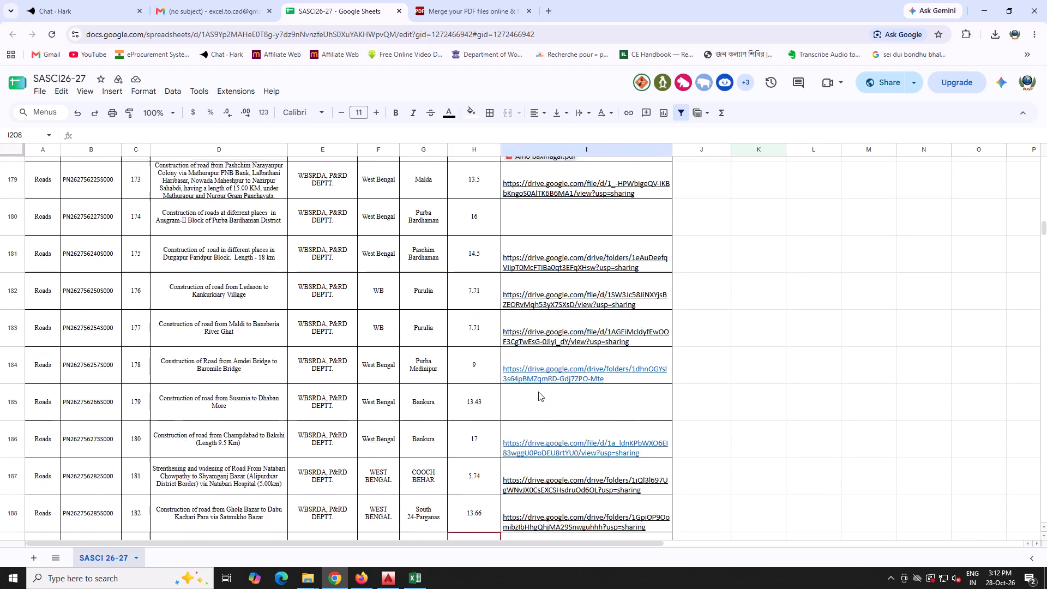
pyautogui.scroll(18, 538, 392)
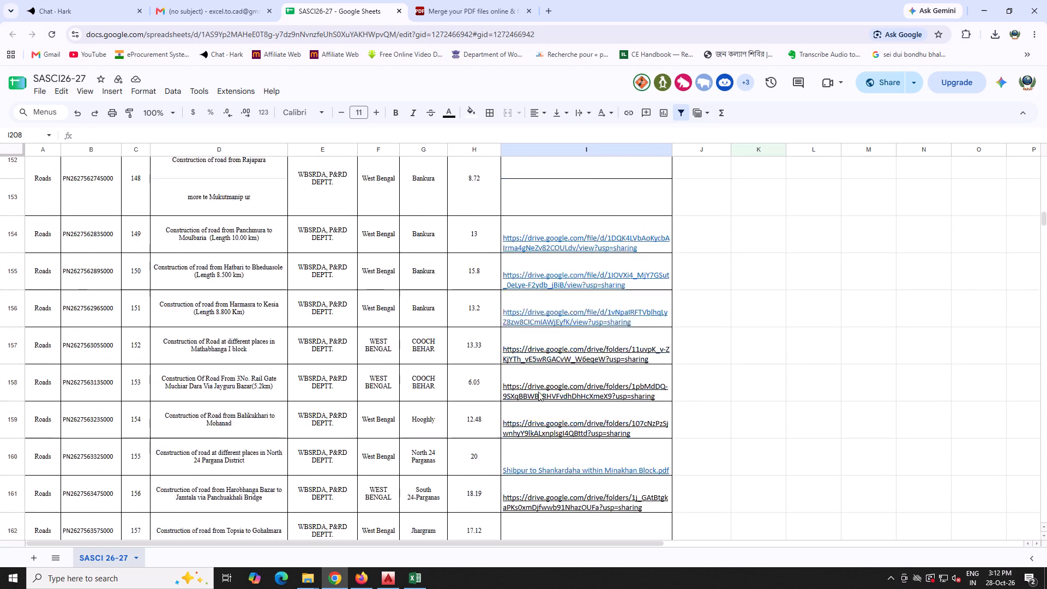
pyautogui.scroll(20, 538, 392)
pyautogui.scroll(3, 538, 392)
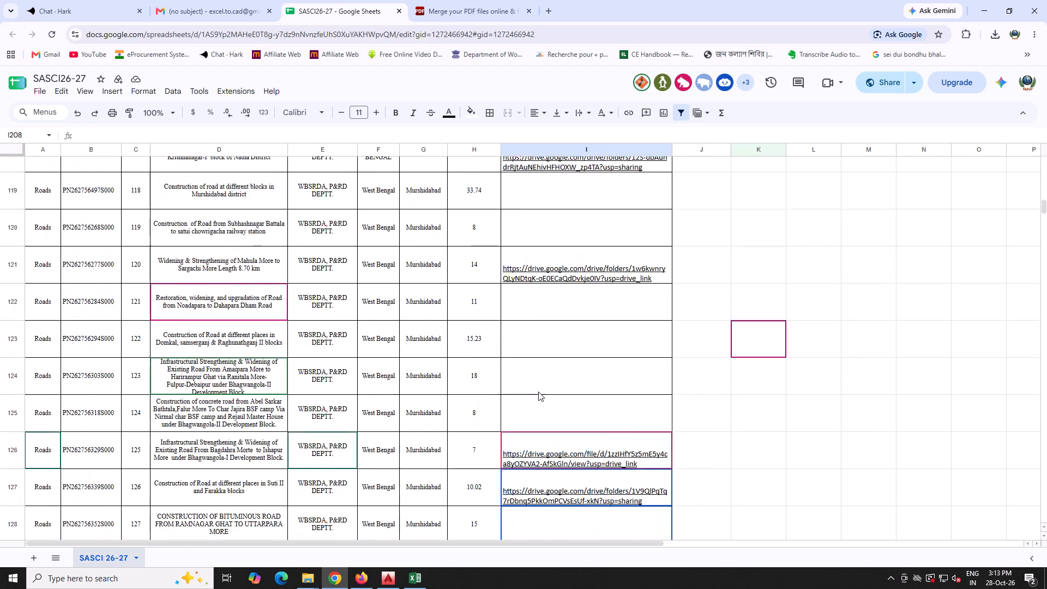
pyautogui.scroll(20, 538, 392)
pyautogui.scroll(3, 538, 392)
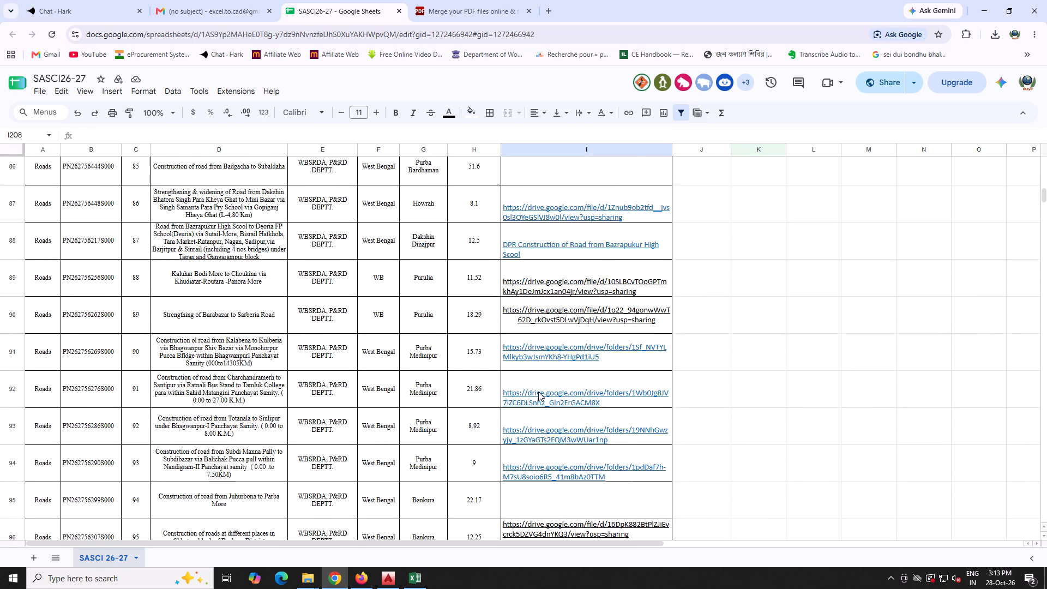
pyautogui.scroll(10, 538, 392)
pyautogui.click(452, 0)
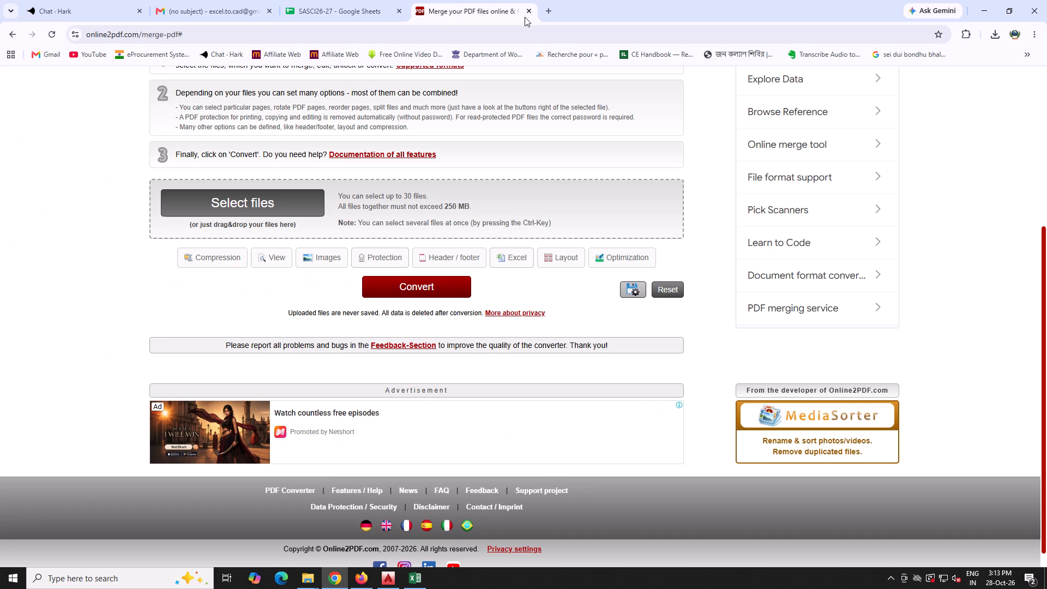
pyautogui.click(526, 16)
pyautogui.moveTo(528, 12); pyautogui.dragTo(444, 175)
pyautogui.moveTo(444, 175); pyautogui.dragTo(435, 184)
# Minimise both browsers and, in File Explorer, open the 1.Bandgacha to Fatepur folder inside CAPEX Bardhaman 2026 under 1 DPR.
pyautogui.click(977, 11)
pyautogui.click(784, 401)
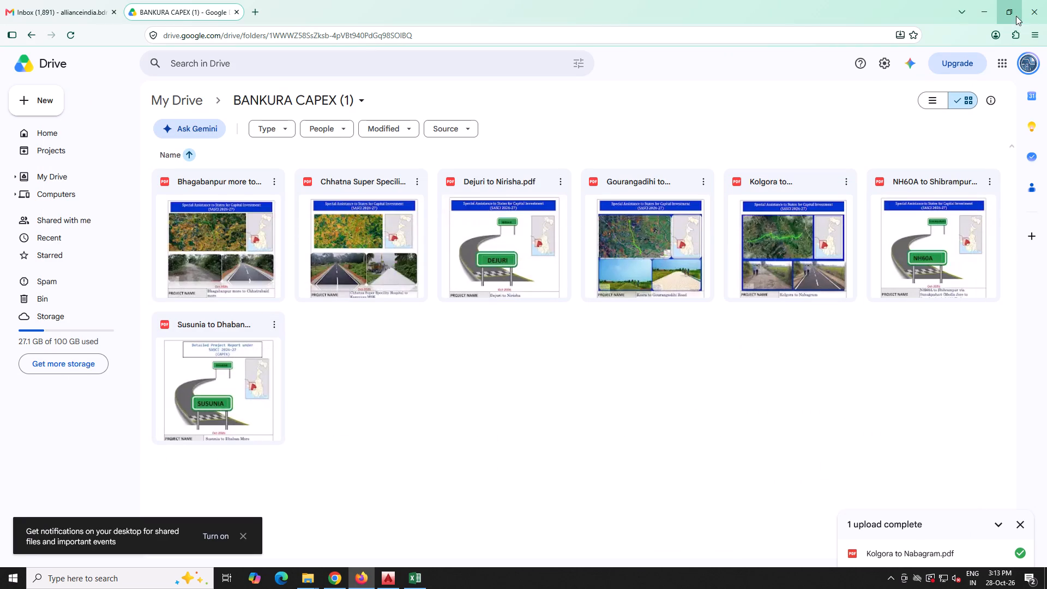
pyautogui.click(980, 17)
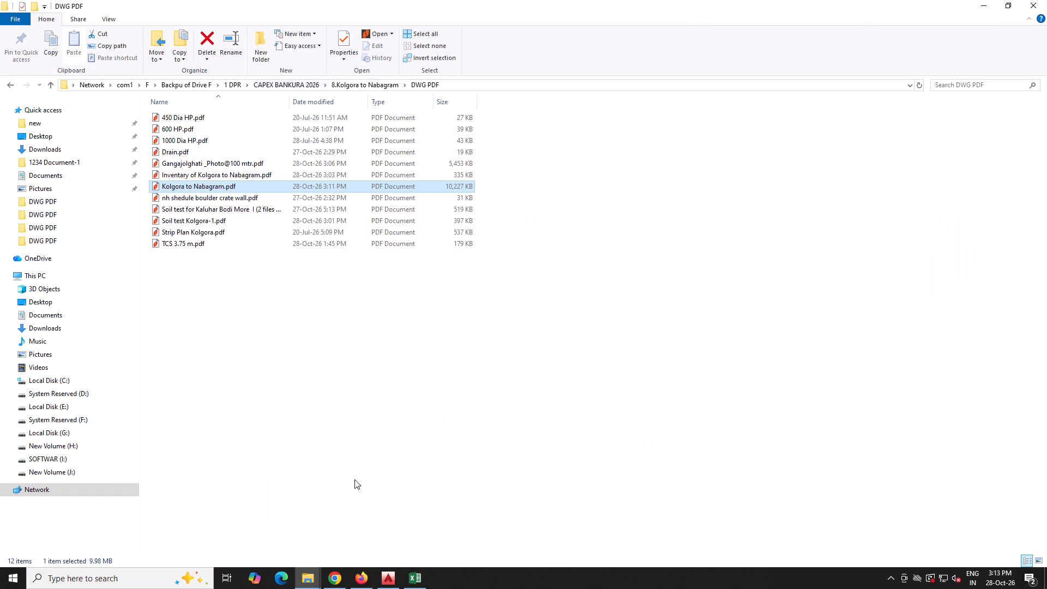
pyautogui.click(285, 88)
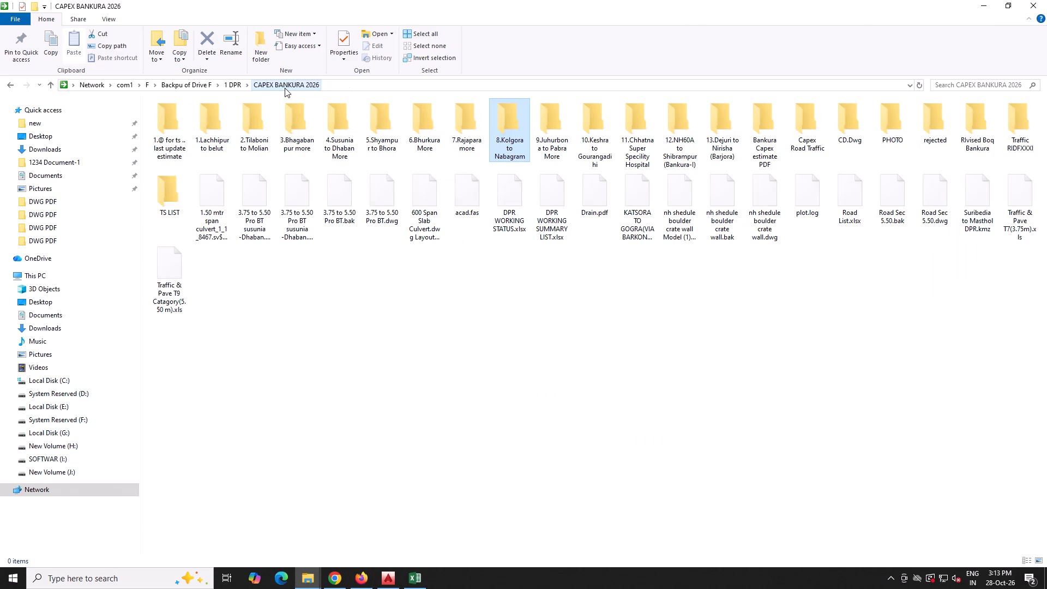
pyautogui.click(232, 86)
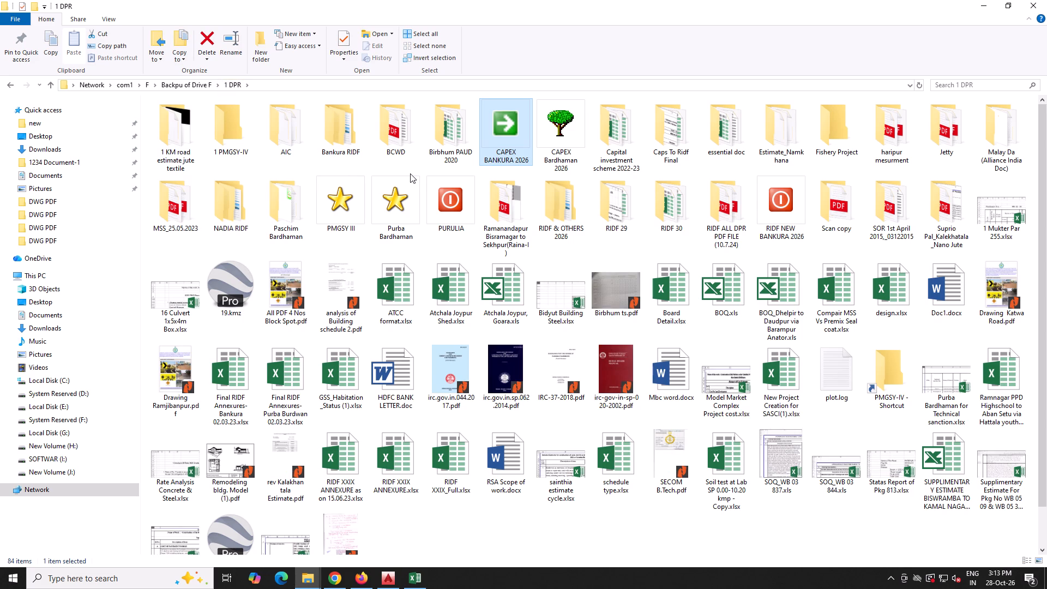
pyautogui.doubleClick(397, 203)
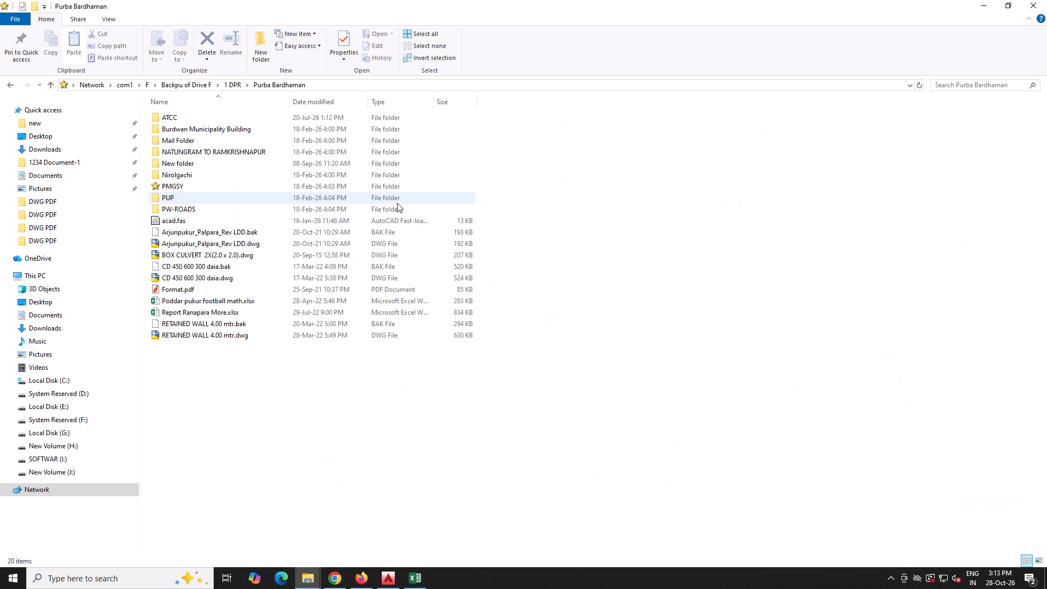
pyautogui.click(230, 87)
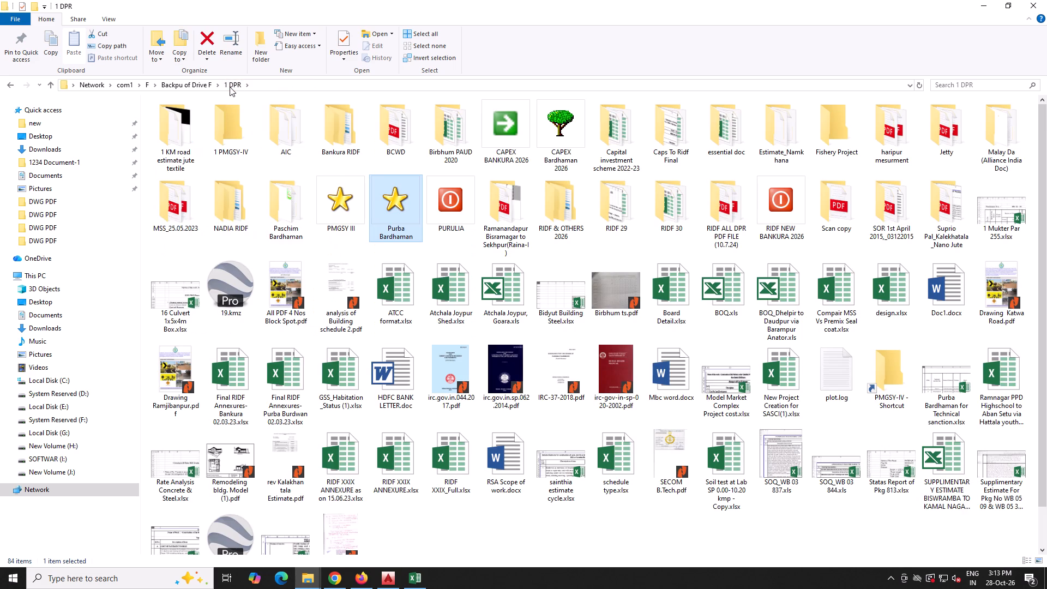
pyautogui.doubleClick(545, 134)
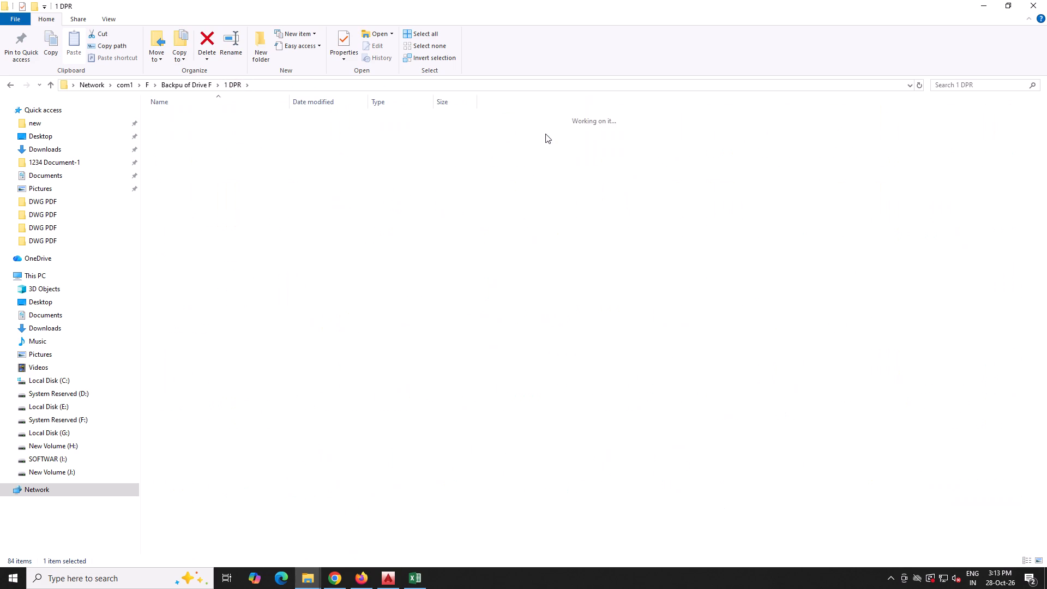
pyautogui.doubleClick(262, 115)
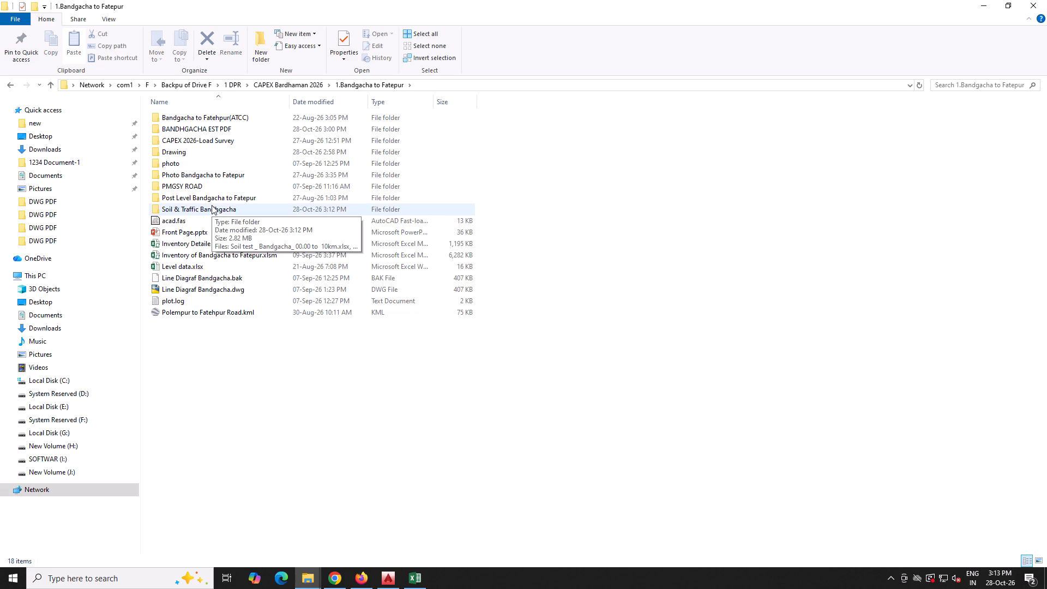
# Review the files in the Bandgacha to Fatepur Drawing folder and the slide in Front Page.pptx, closing the presentation again.
pyautogui.doubleClick(185, 155)
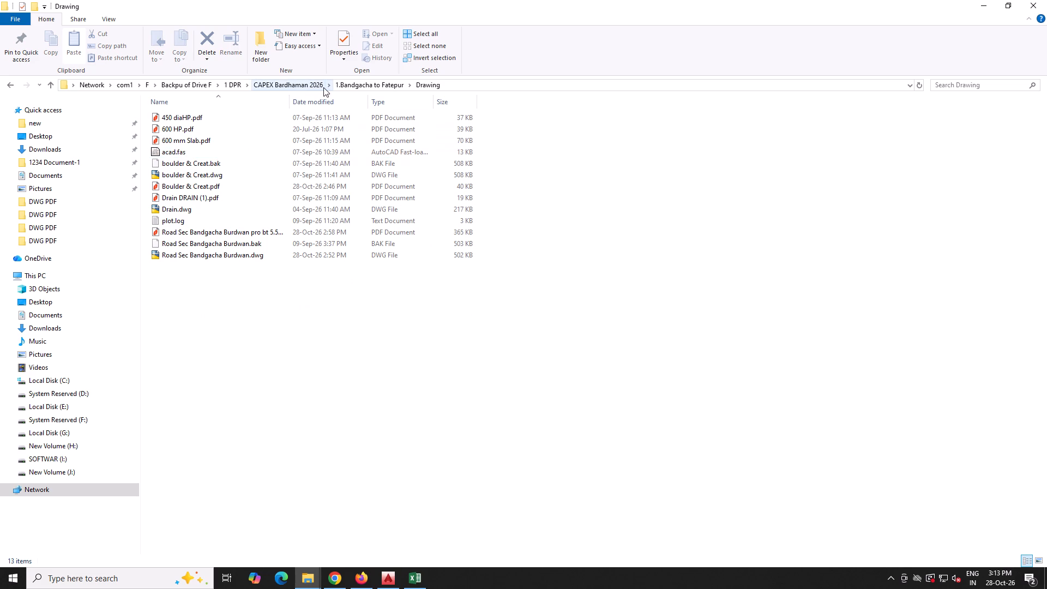
pyautogui.click(369, 87)
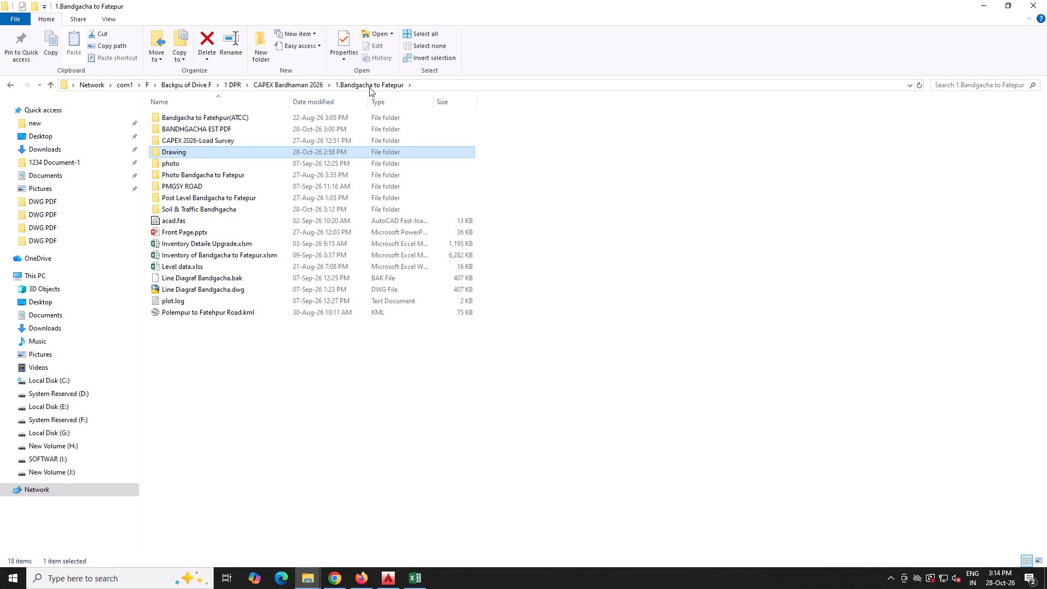
pyautogui.doubleClick(222, 232)
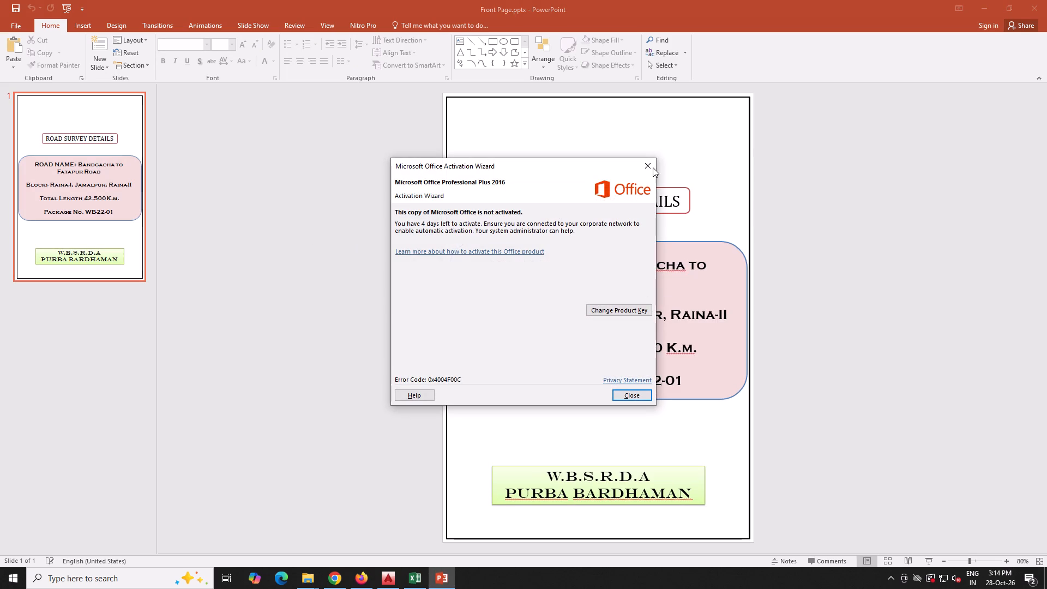
pyautogui.click(654, 167)
pyautogui.click(1046, 0)
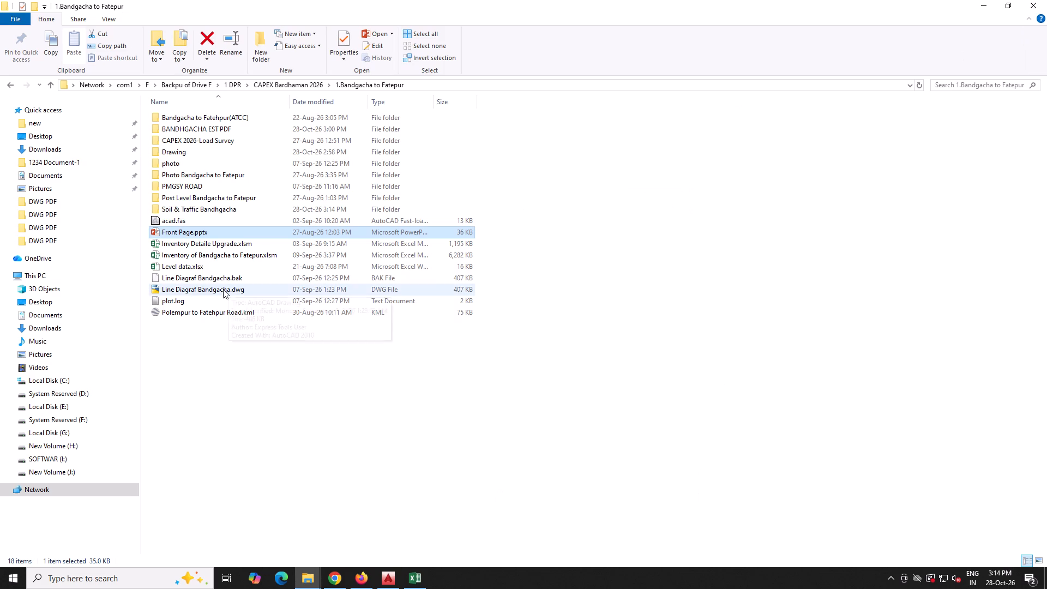
# Open the workbook Inventory of Bandgacha to Fatepur.xlsm from the 1.Bandgacha to Fatepur folder in Excel.
pyautogui.click(197, 255)
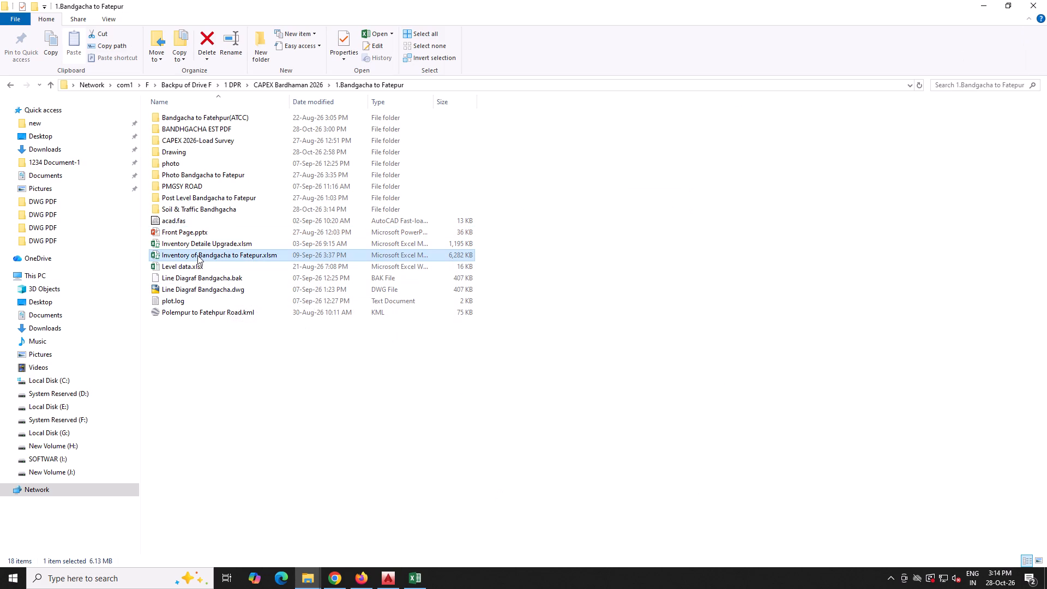
pyautogui.doubleClick(197, 255)
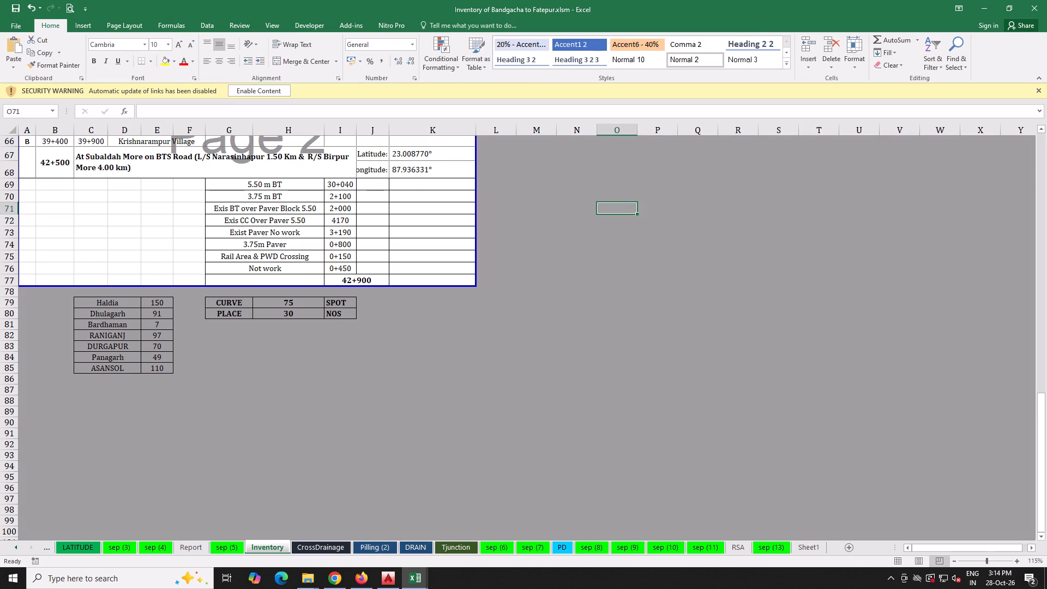
pyautogui.click(317, 576)
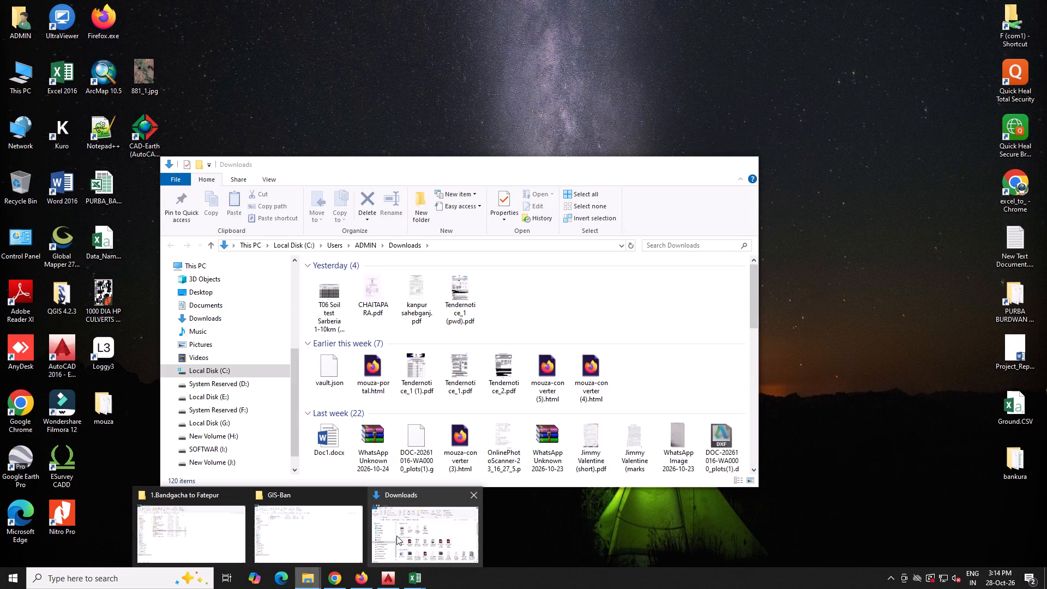
pyautogui.click(218, 433)
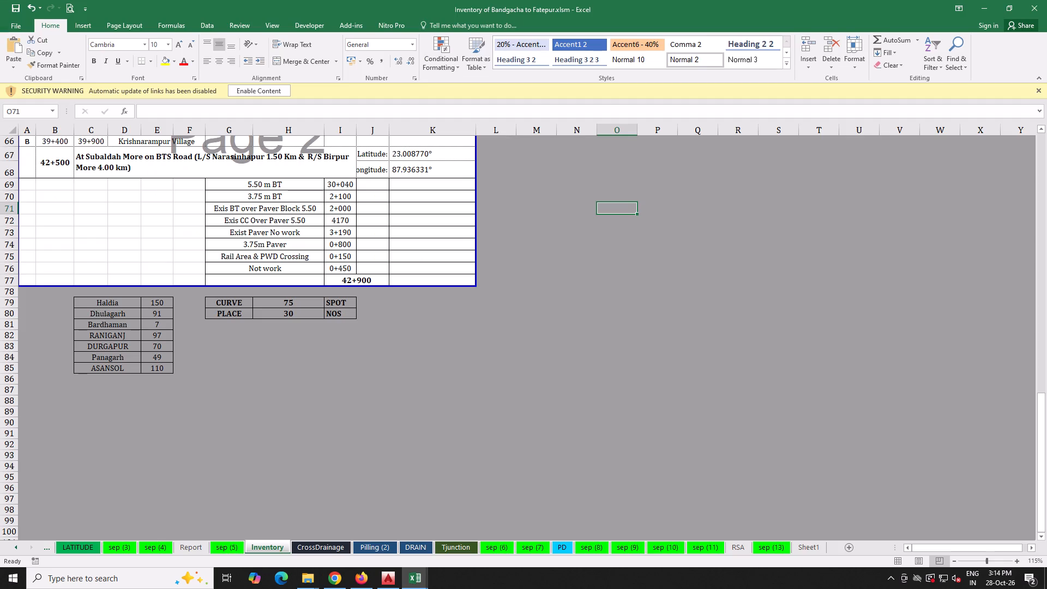
# Look through the workbook's sheets from the Front Page and CHECKLIST through Inventory and Tjunction to the sep (6) separator.
pyautogui.keyDown('ctrl'); pyautogui.click(12, 549); pyautogui.keyUp('ctrl')
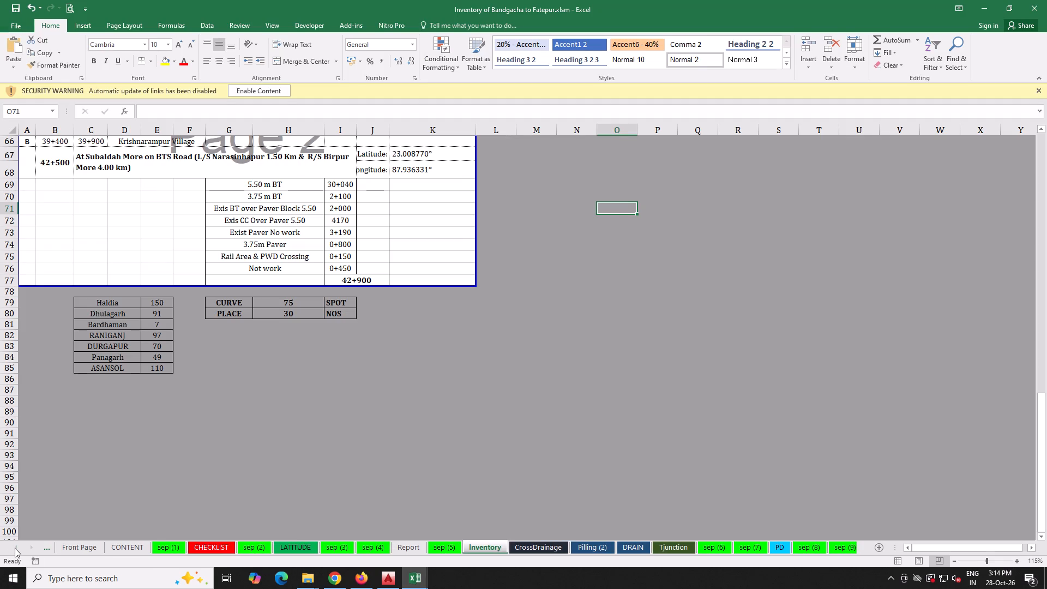
pyautogui.click(75, 544)
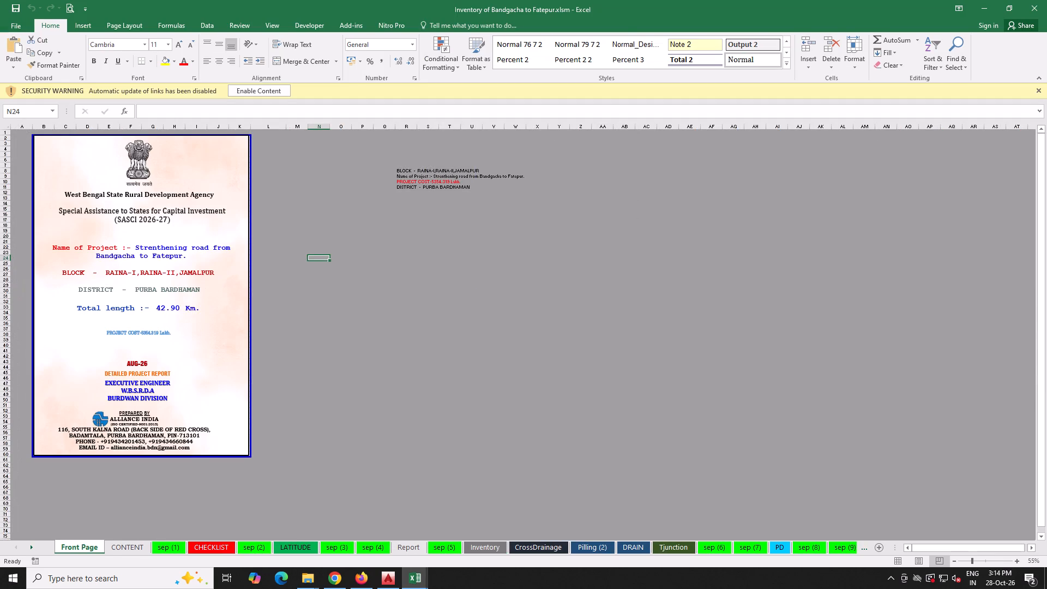
pyautogui.click(108, 546)
pyautogui.click(153, 546)
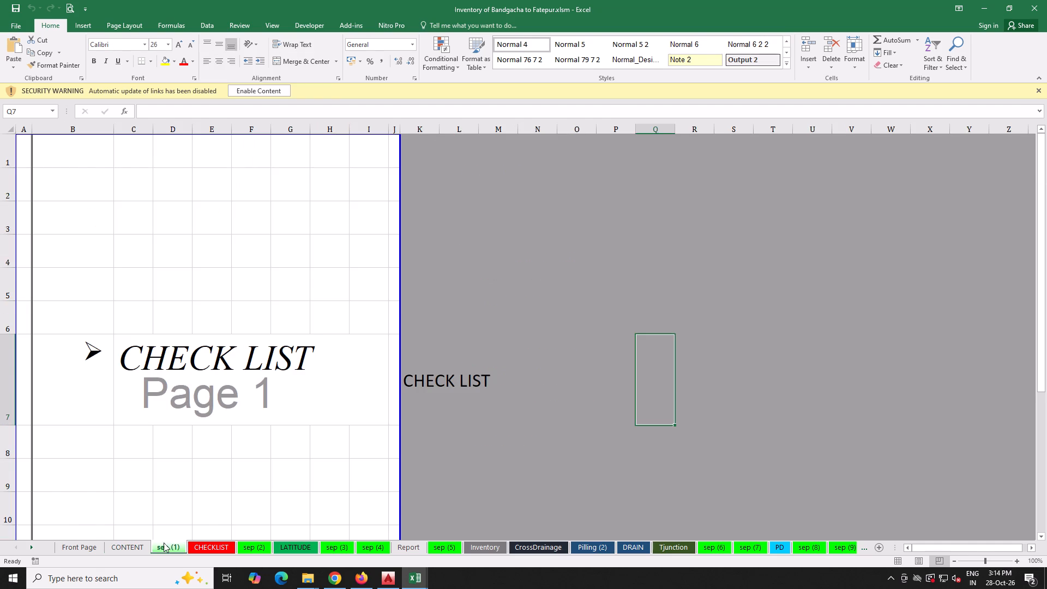
pyautogui.click(195, 545)
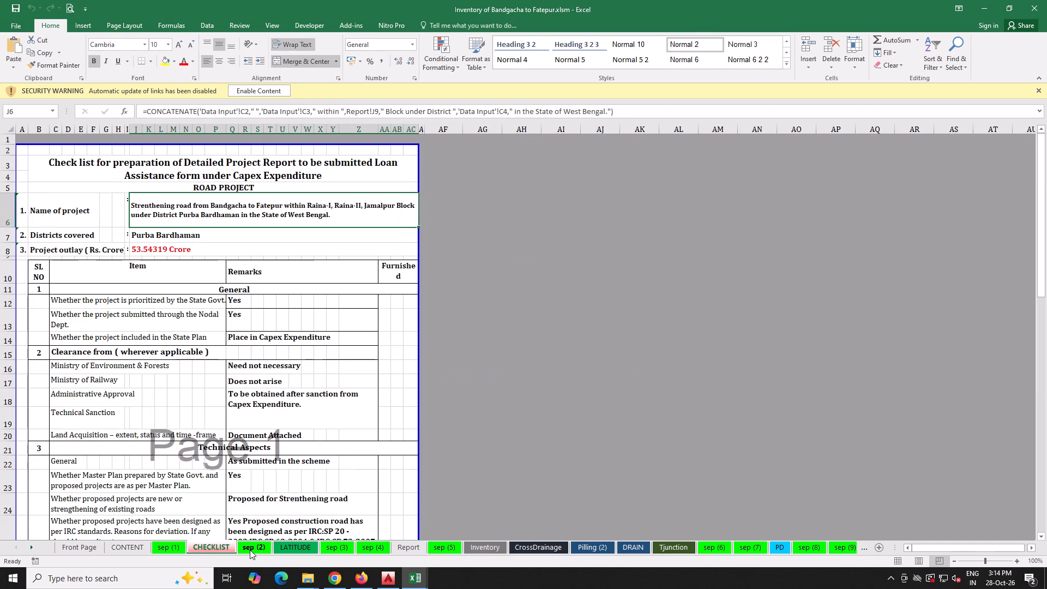
pyautogui.click(364, 545)
pyautogui.click(414, 545)
pyautogui.click(474, 548)
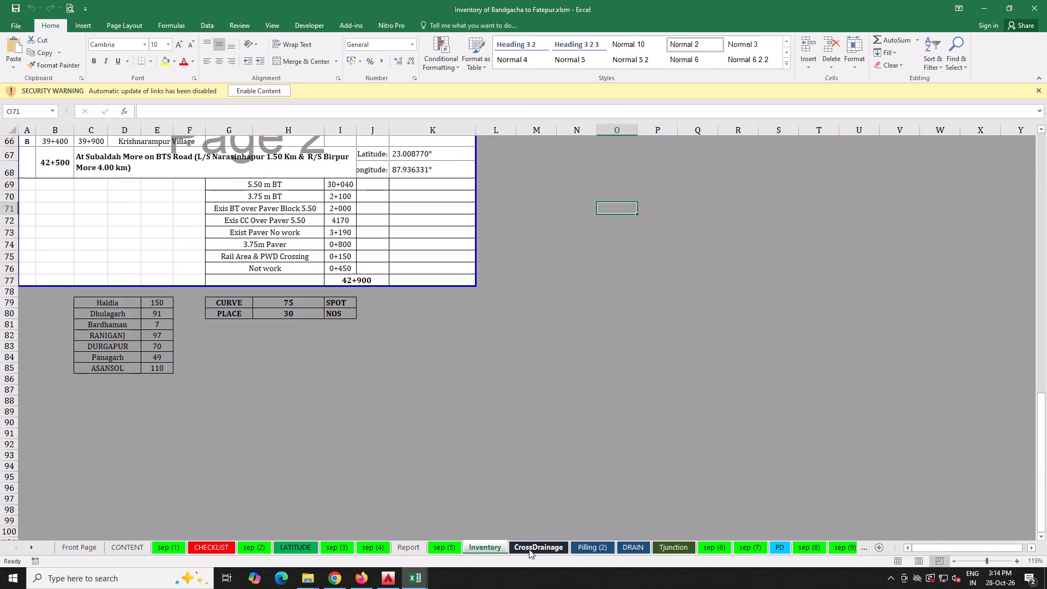
pyautogui.click(529, 549)
pyautogui.click(580, 549)
pyautogui.click(633, 552)
pyautogui.click(669, 548)
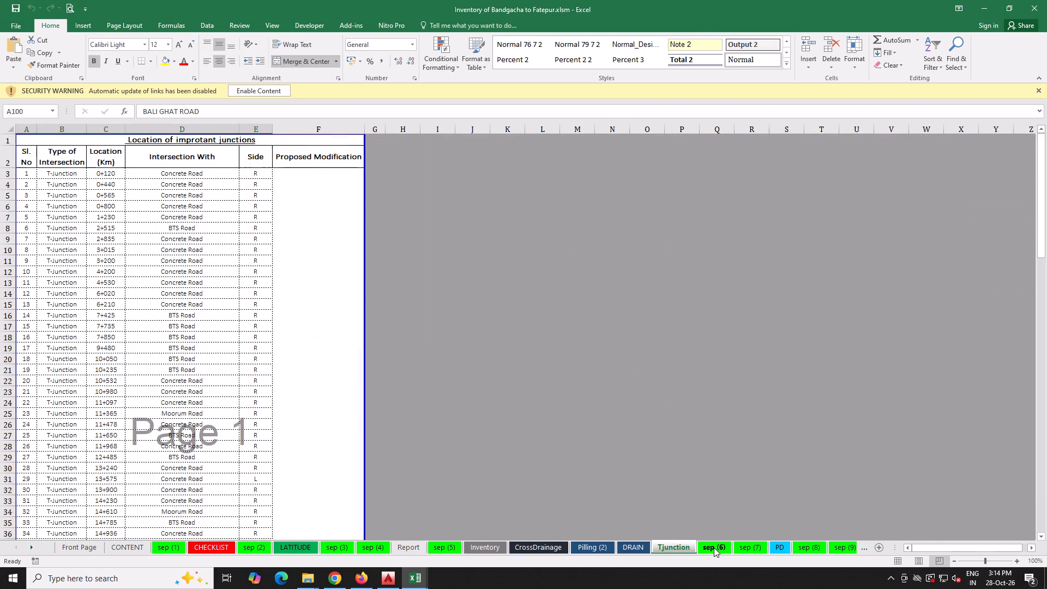
pyautogui.click(714, 548)
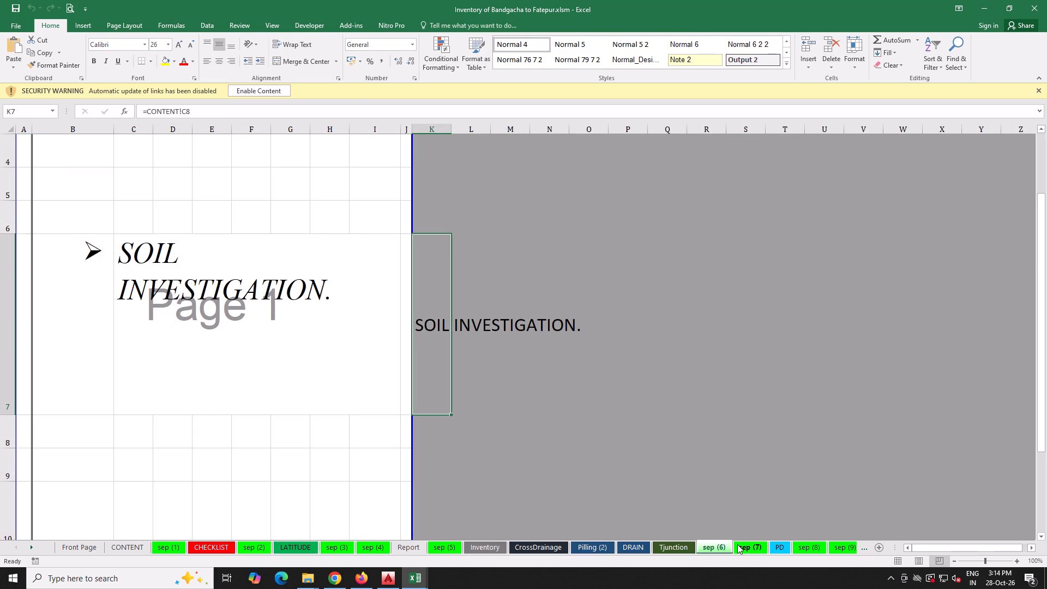
# Recheck the Inventory sheet and review the remaining sheets, including PD and RSA, through to the sep (13) separator.
pyautogui.click(477, 552)
pyautogui.scroll(4, 514, 507)
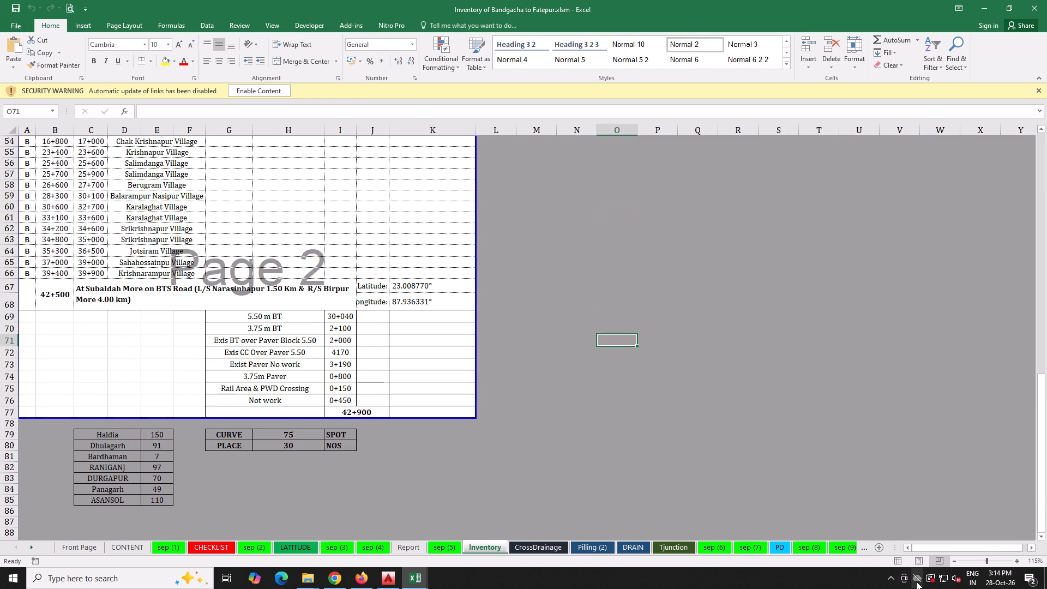
pyautogui.click(814, 554)
pyautogui.click(846, 552)
pyautogui.click(735, 547)
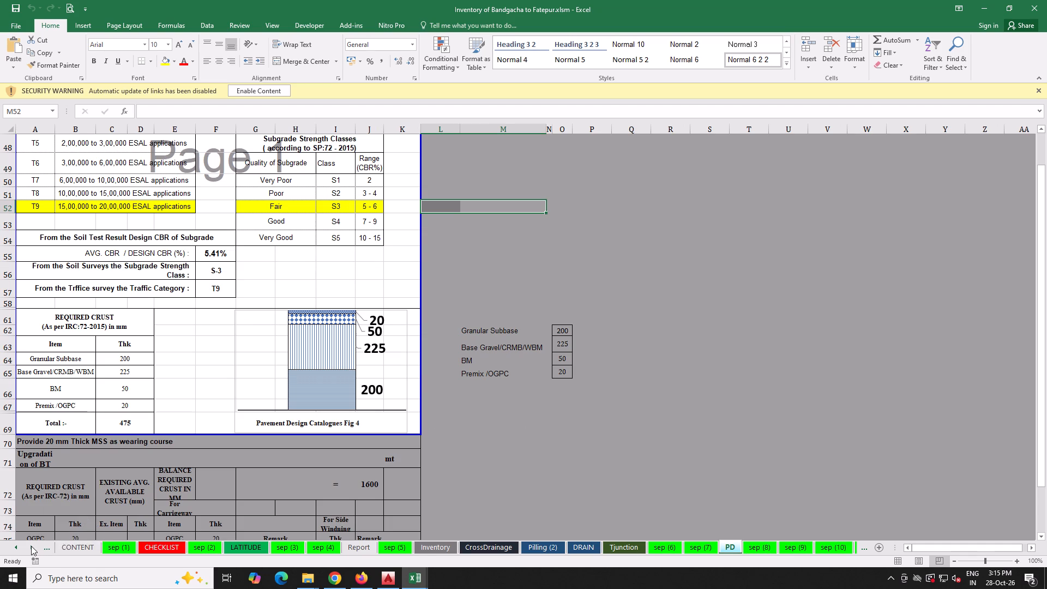
pyautogui.keyDown('ctrl'); pyautogui.click(31, 546); pyautogui.keyUp('ctrl')
pyautogui.click(744, 552)
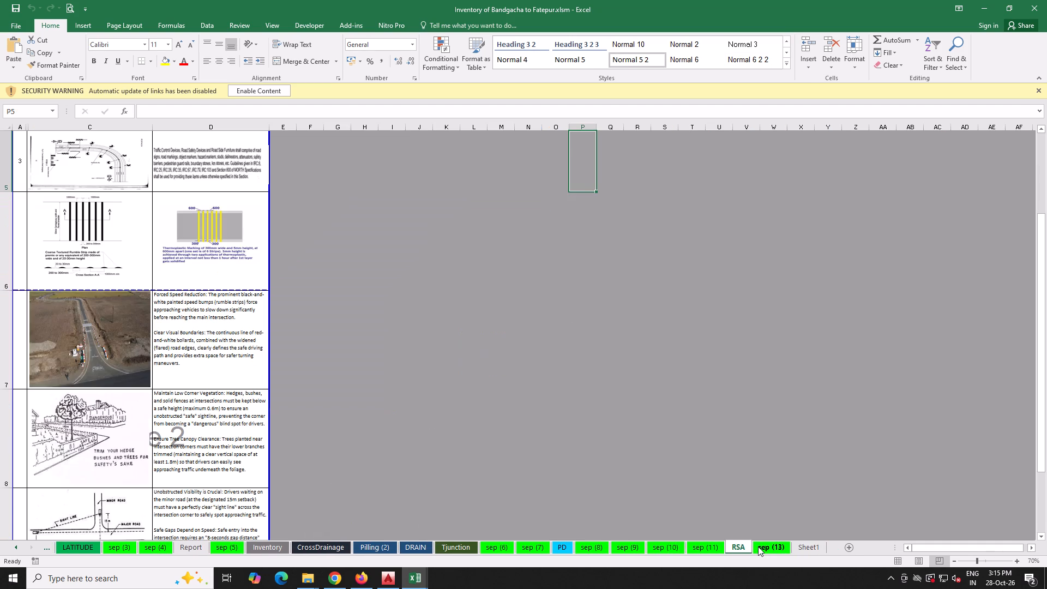
pyautogui.click(770, 545)
# Delete the empty Sheet1 at the end of the workbook.
pyautogui.click(802, 543)
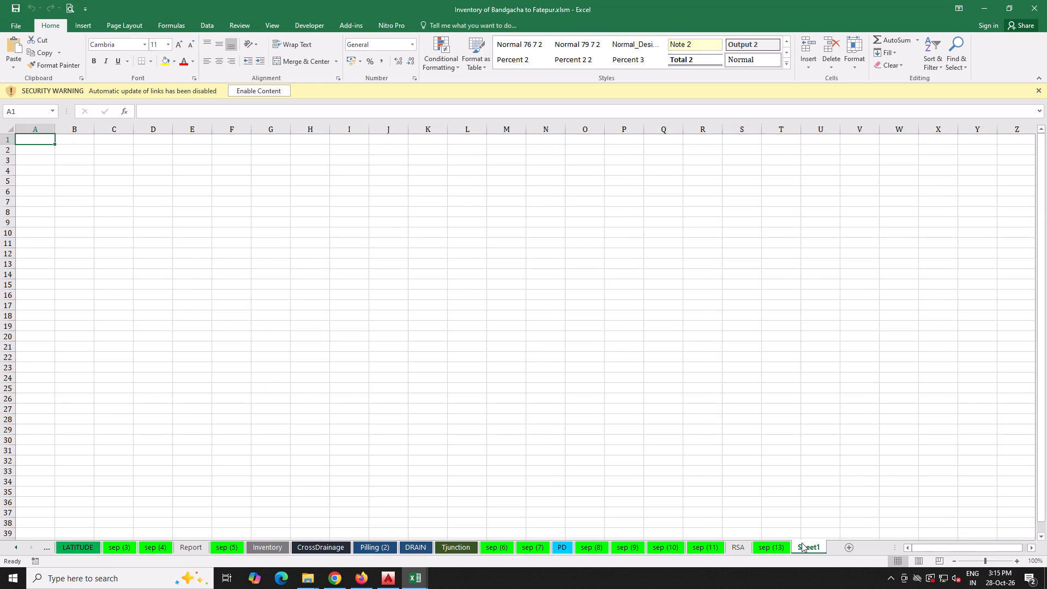
pyautogui.rightClick(801, 544)
pyautogui.click(819, 507)
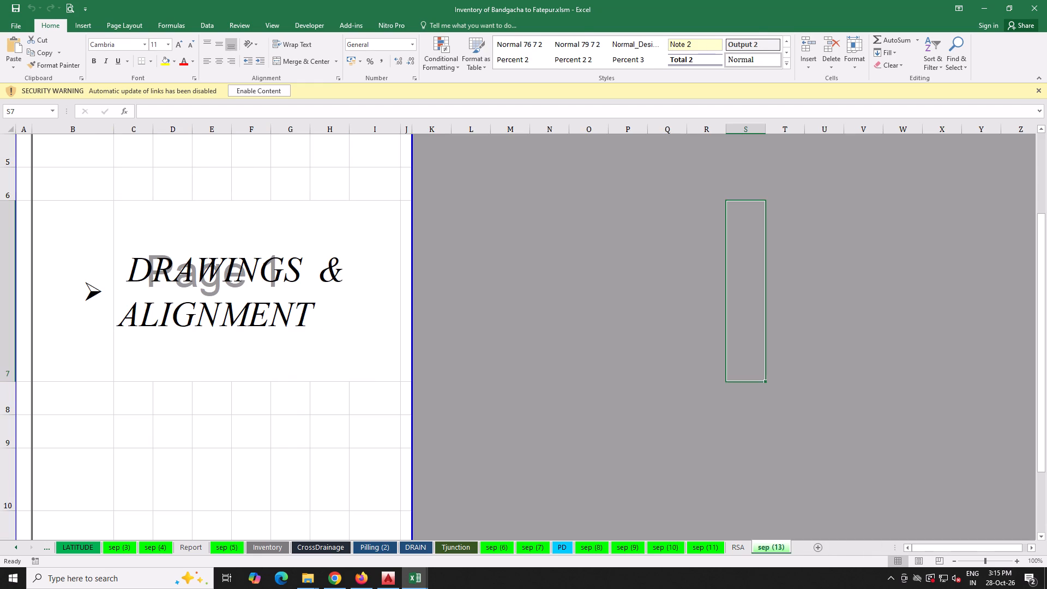
# Start exporting the workbook as Inventory of Bandgacha to Fatepur.pdf in its project folder, with the publish option set to the entire workbook.
pyautogui.click(14, 27)
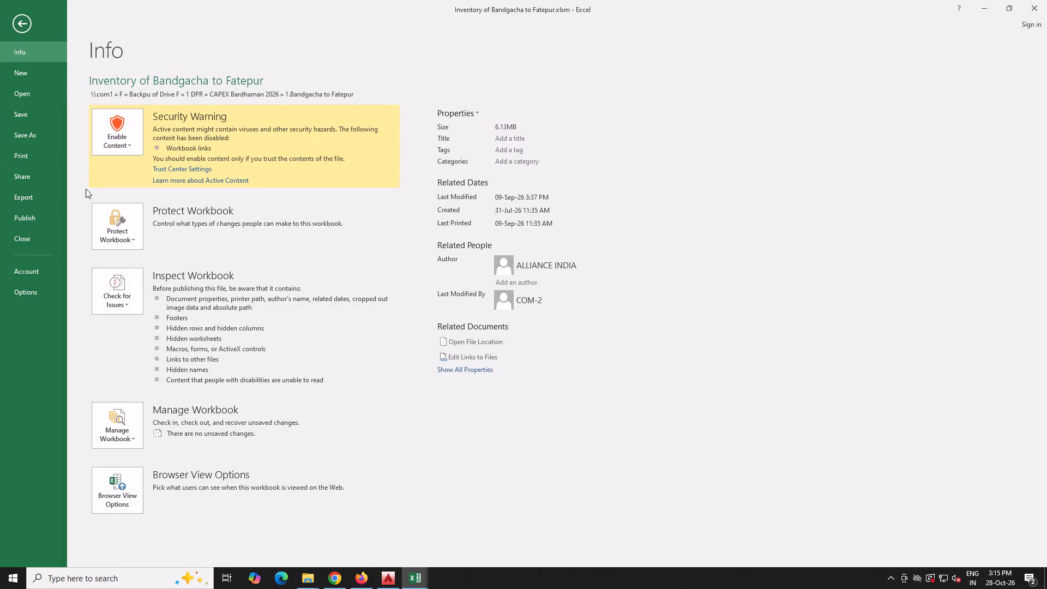
pyautogui.click(25, 199)
pyautogui.click(296, 149)
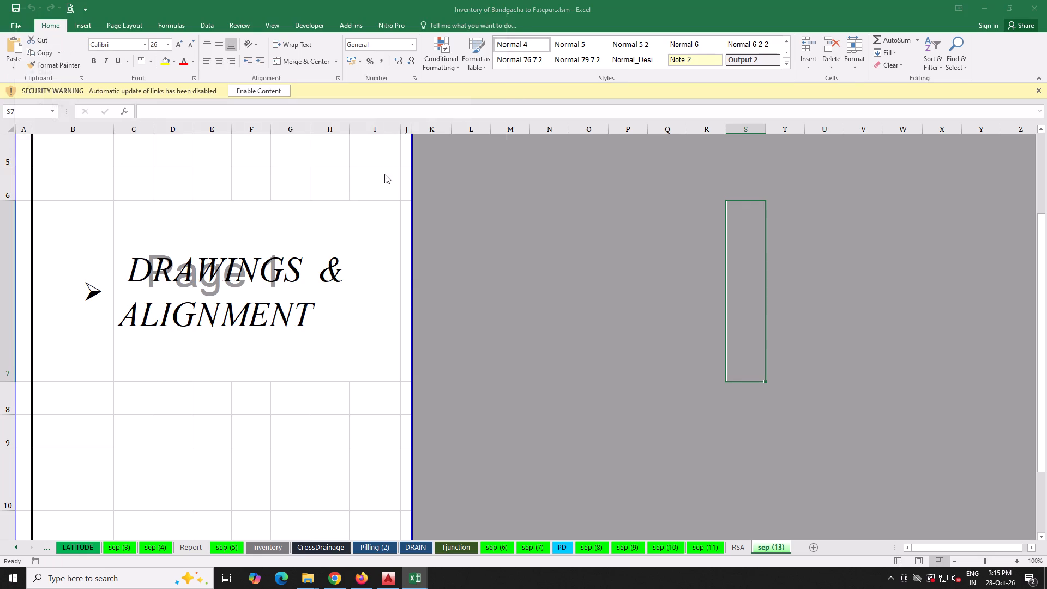
pyautogui.moveTo(437, 330); pyautogui.dragTo(436, 332)
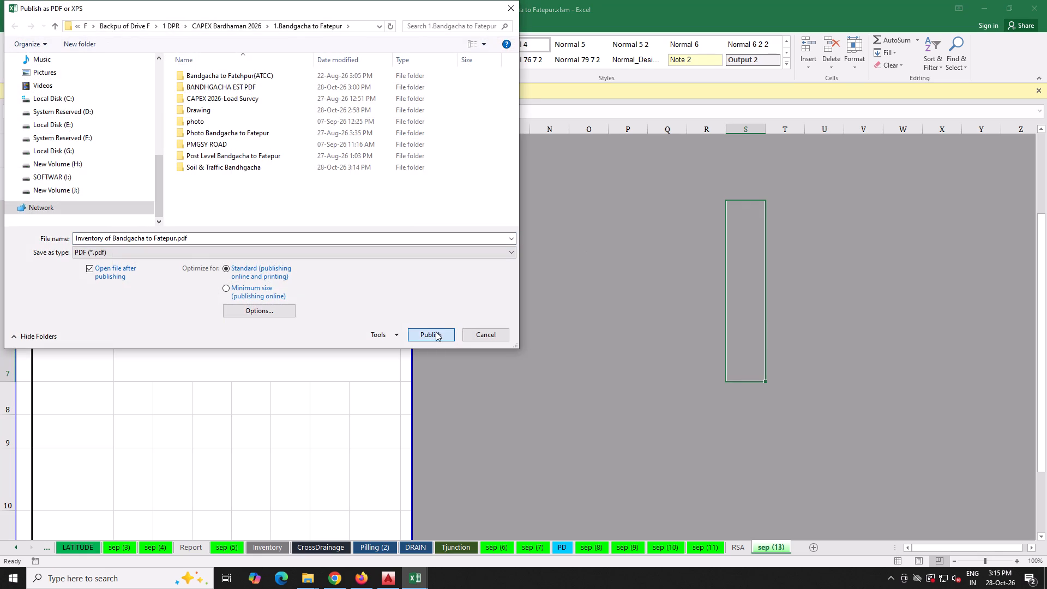
pyautogui.moveTo(436, 332); pyautogui.dragTo(288, 320)
pyautogui.click(281, 312)
pyautogui.click(287, 160)
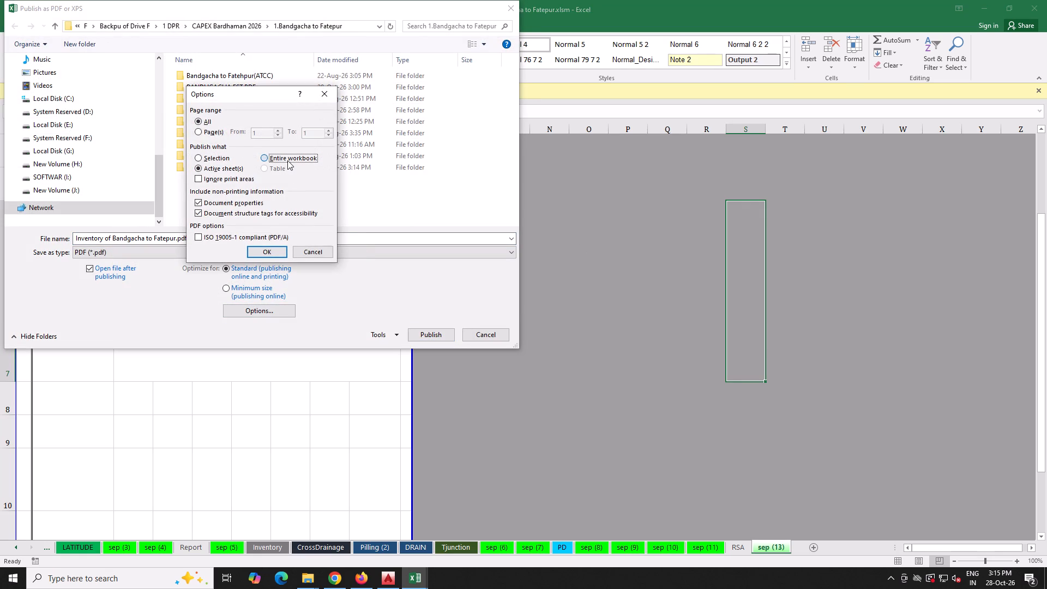